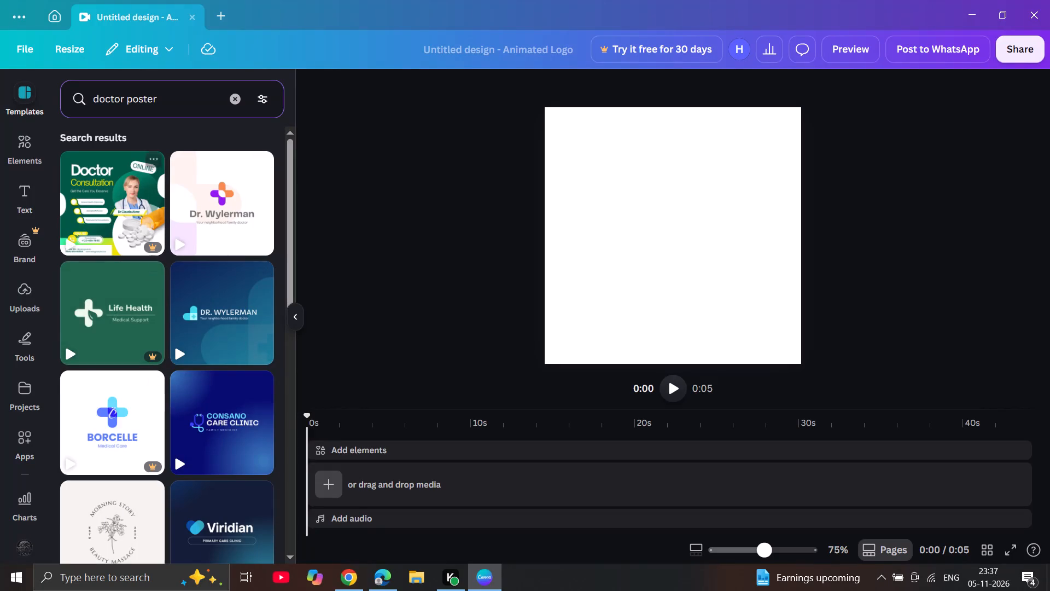
Apply the round navy Borcelle medical clinic and laboratory microscope logo template from the doctor poster results to the blank page.
scroll(159, 353, "down", 3)
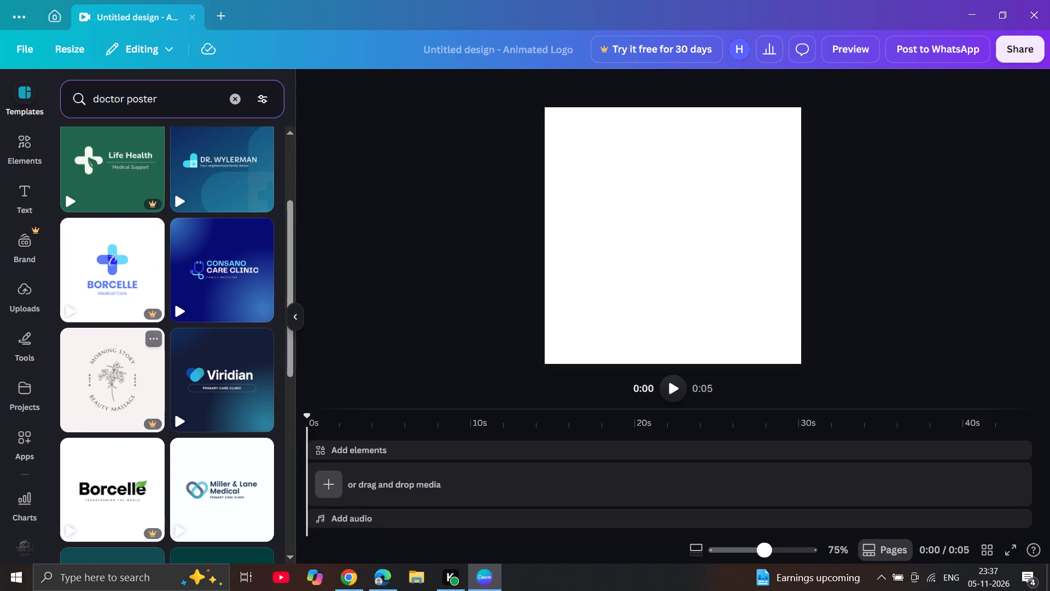
scroll(159, 353, "down", 3)
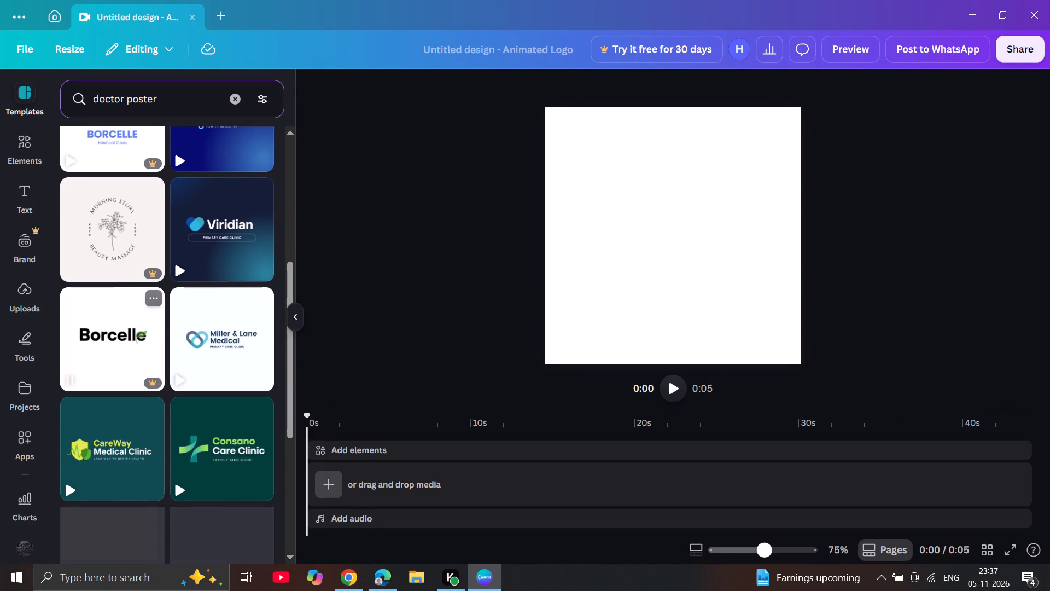
scroll(159, 353, "down", 4)
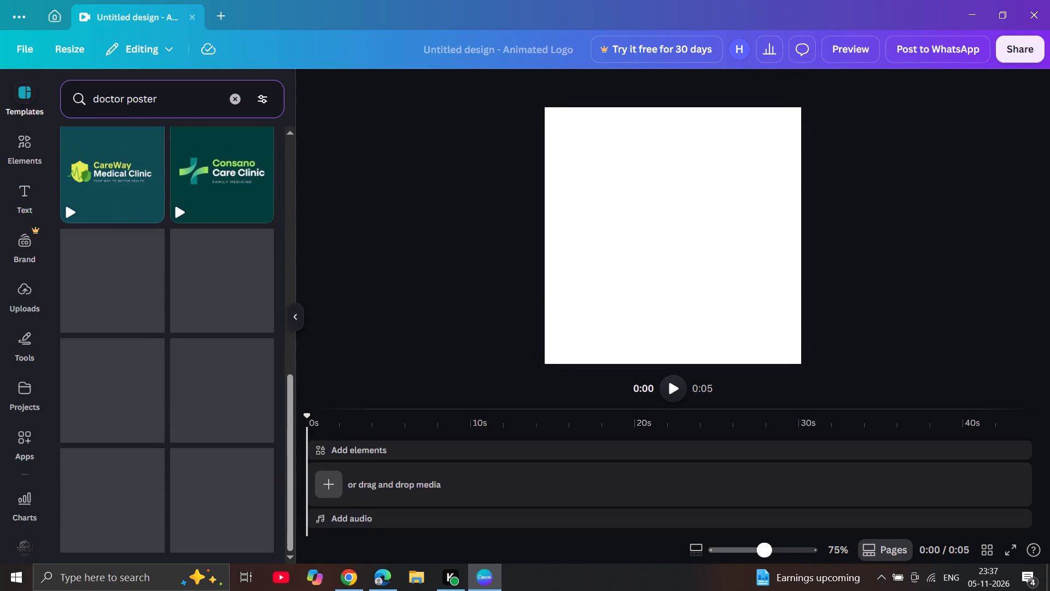
scroll(159, 353, "down", 2)
left_click(250, 376)
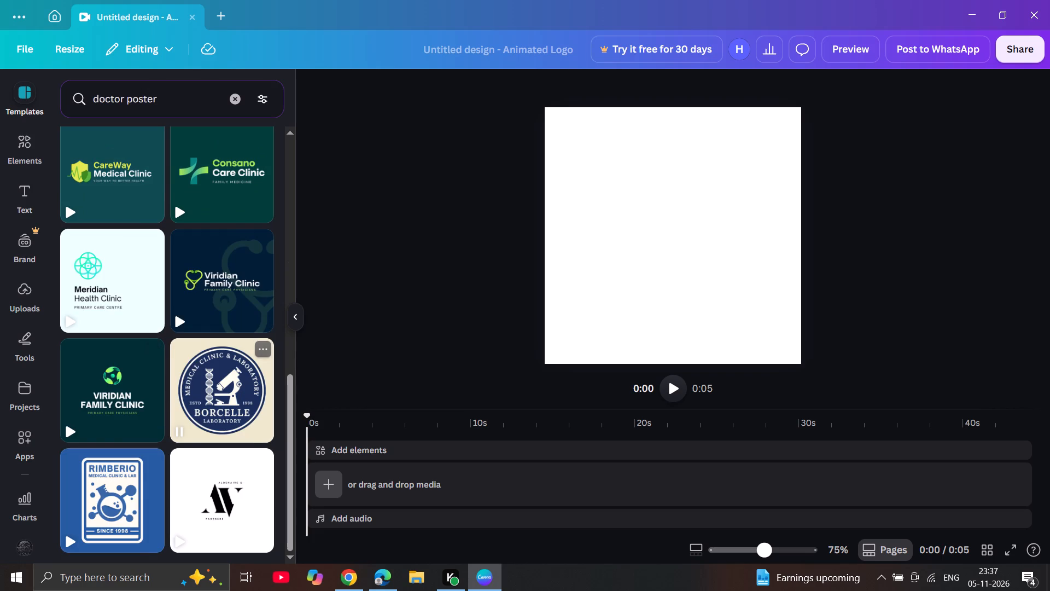
Change the year beside the microscope on the round emblem from 1998 to 2004.
left_click(616, 187)
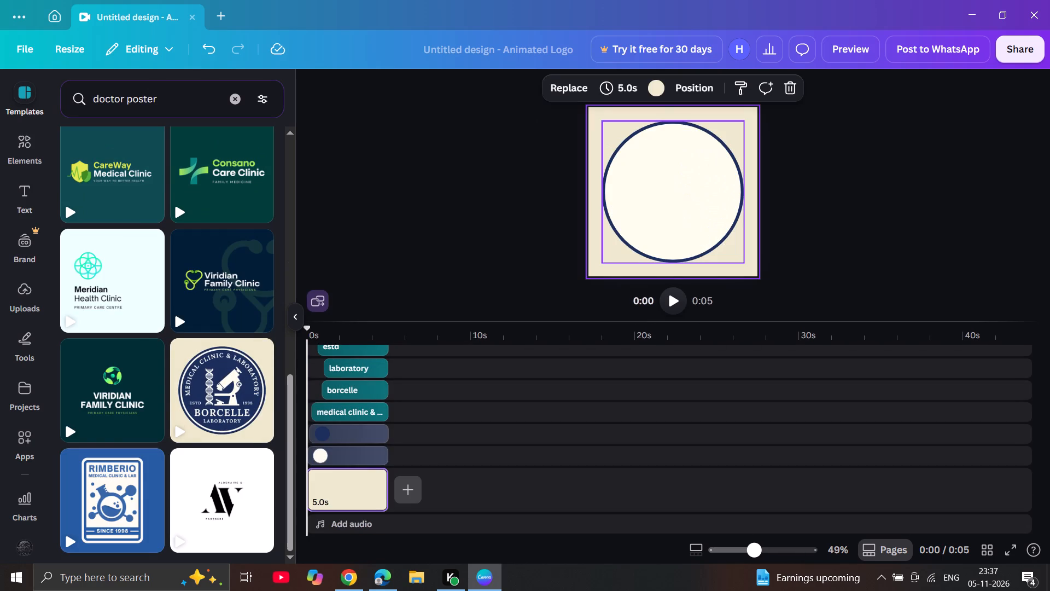
scroll(434, 399, "up", 1)
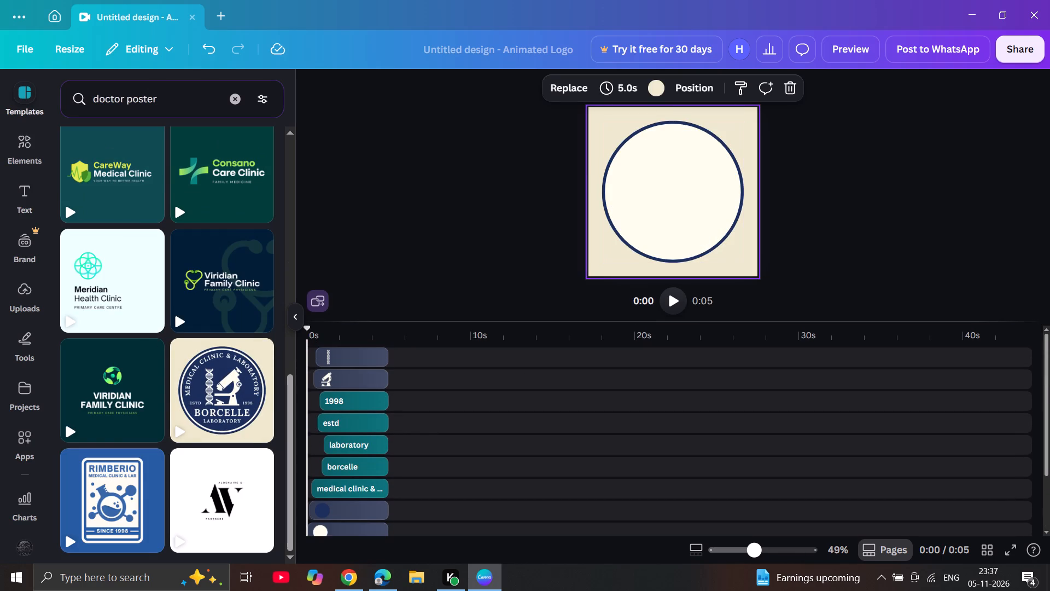
scroll(434, 399, "up", 2)
left_click(375, 402)
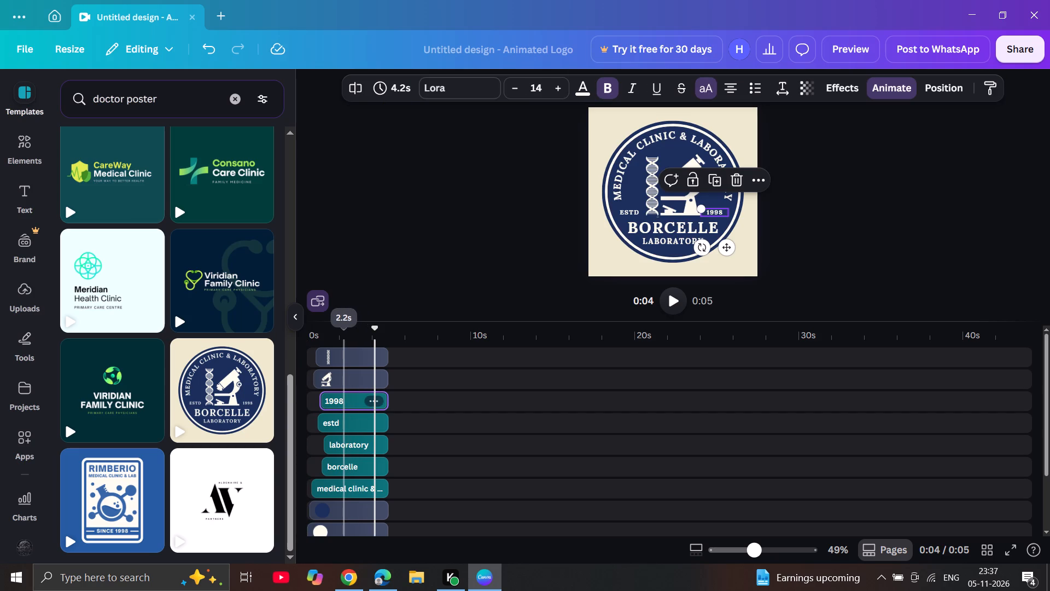
left_click_drag(376, 401, 609, 313)
left_click(539, 207)
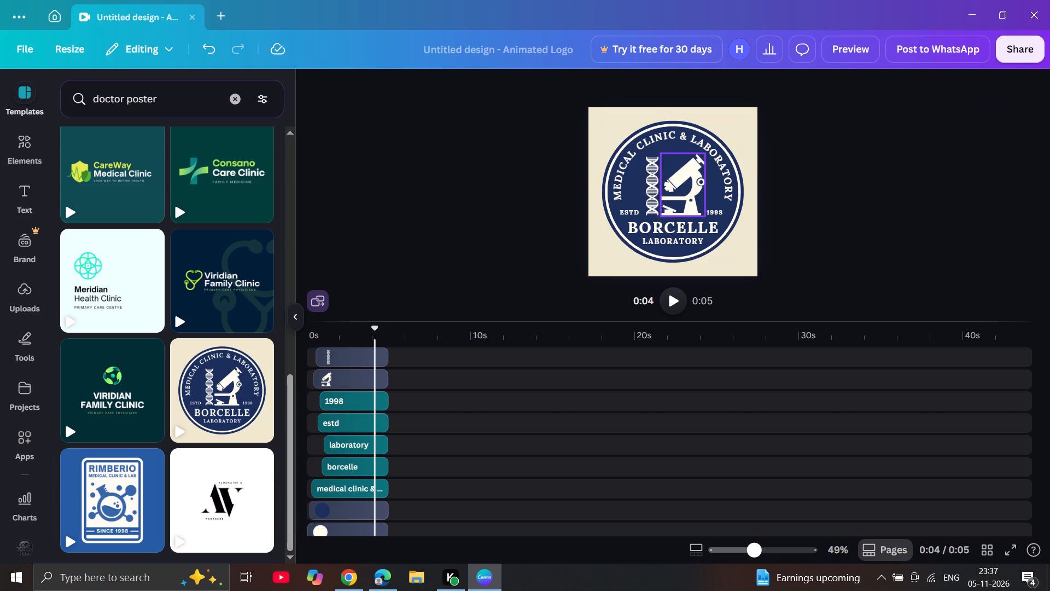
double_click(718, 211)
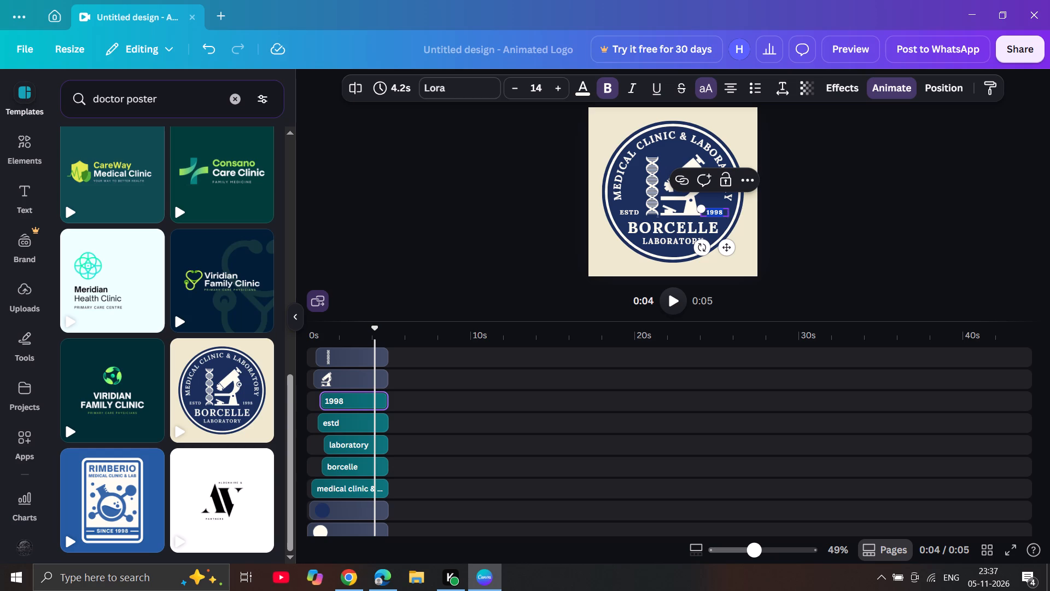
left_click(724, 212)
key("BackSpace")
key("BackSpace")
key("BackSpace")
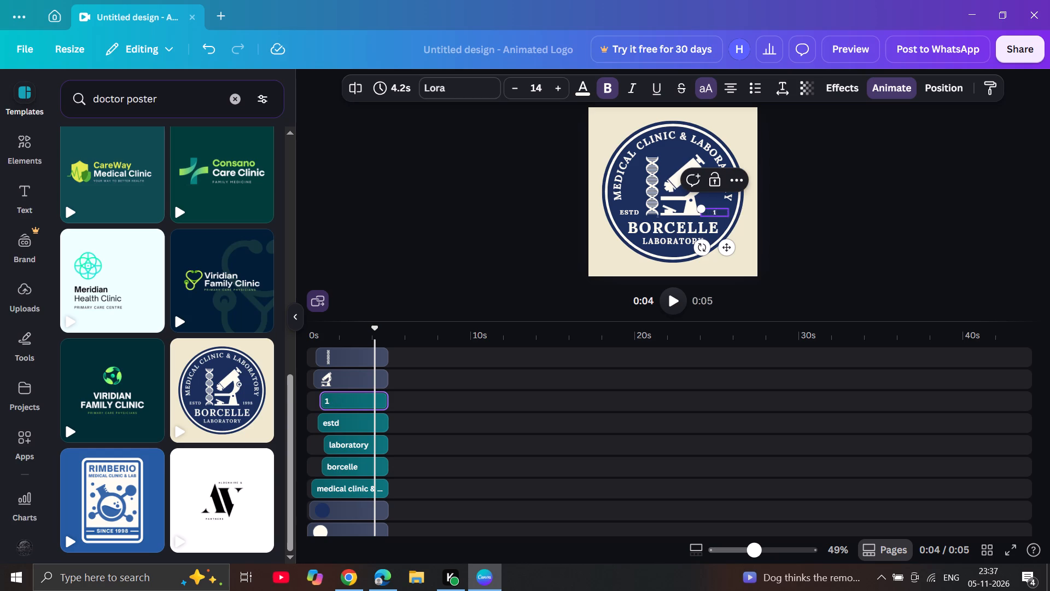
key("BackSpace")
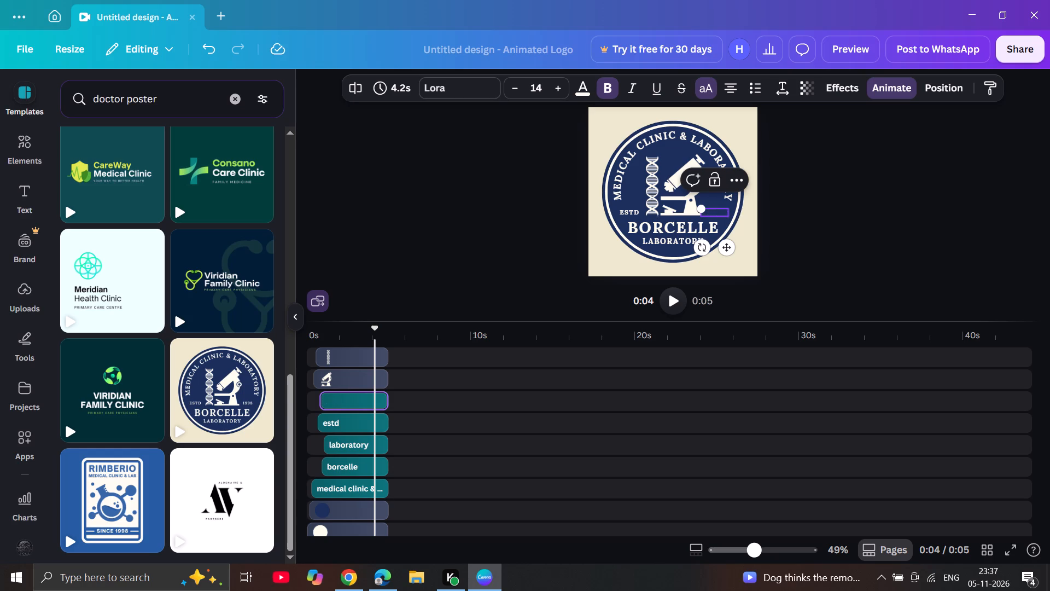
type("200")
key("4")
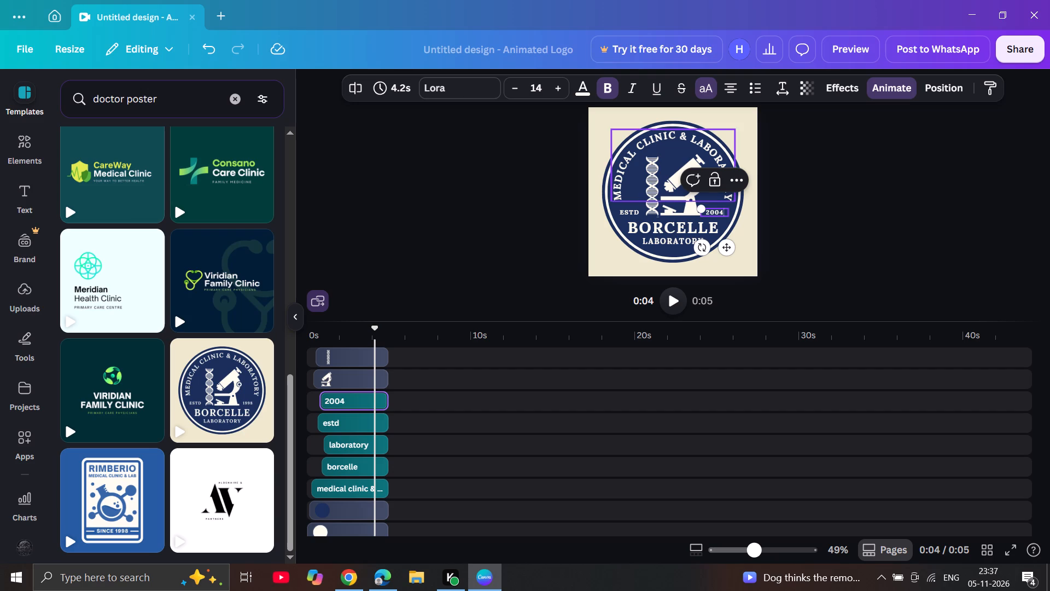
Delete the curved "Medical Clinic & Laboratory" text along the upper arc of the emblem.
left_click(633, 160)
double_click(617, 178)
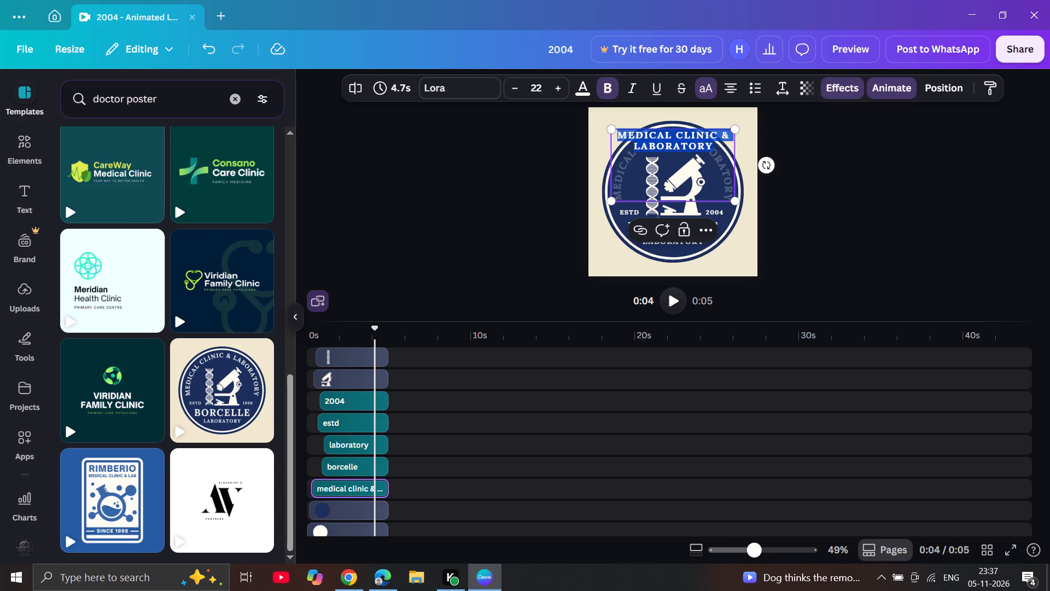
key("BackSpace")
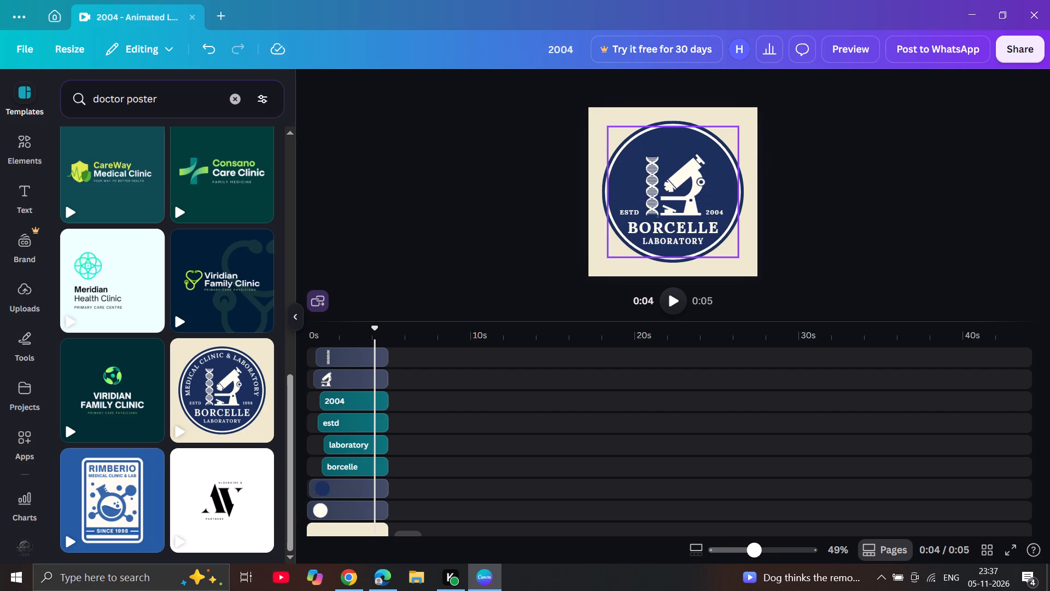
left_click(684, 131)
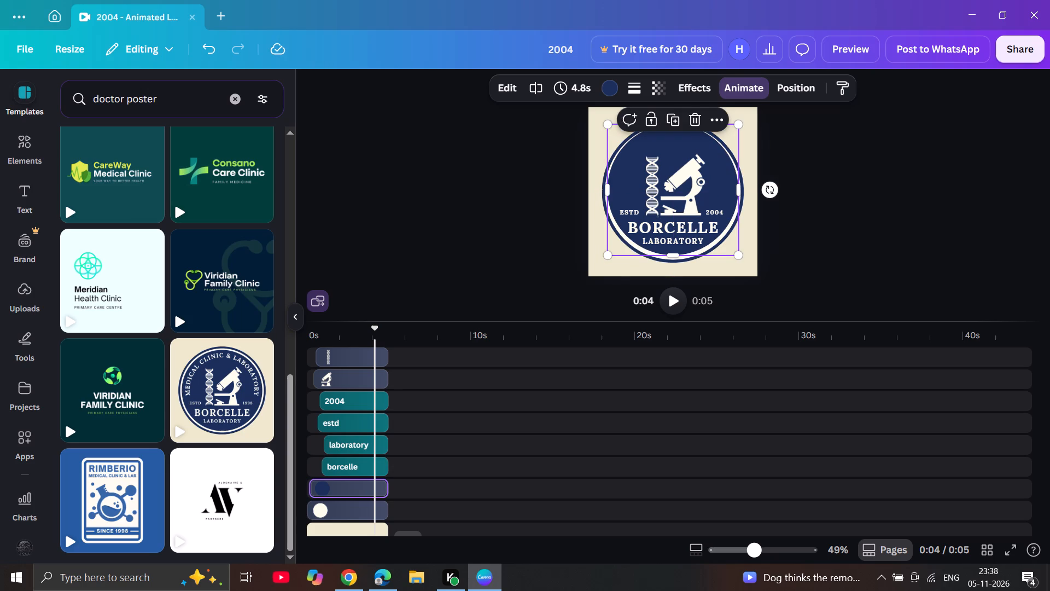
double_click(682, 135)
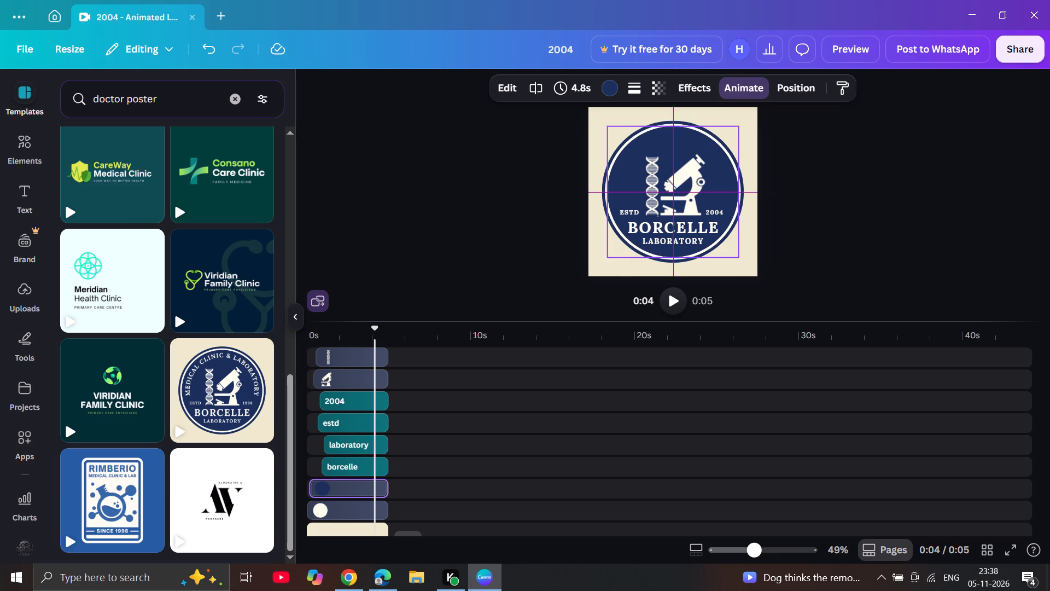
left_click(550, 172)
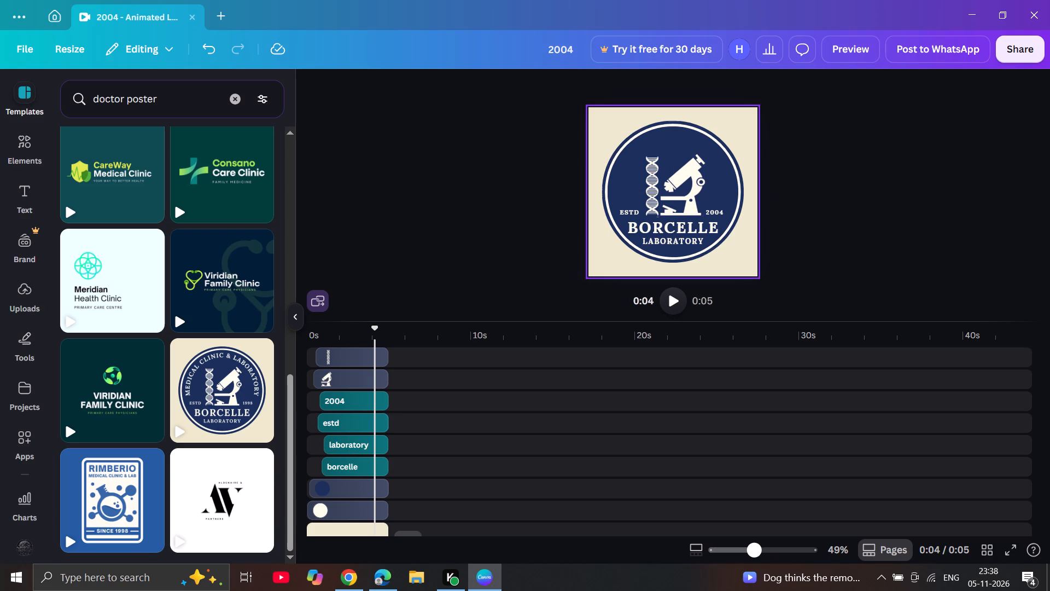
Add a text box over the emblem and replace its placeholder text with the doctor's full name in capitals, prefixed with DR.
left_click(15, 205)
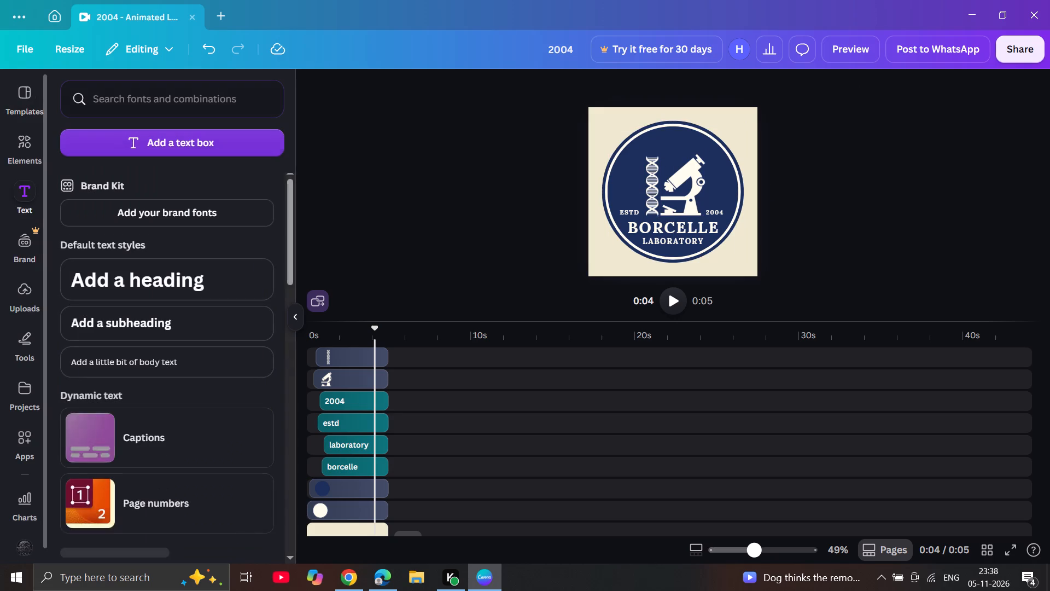
left_click(200, 144)
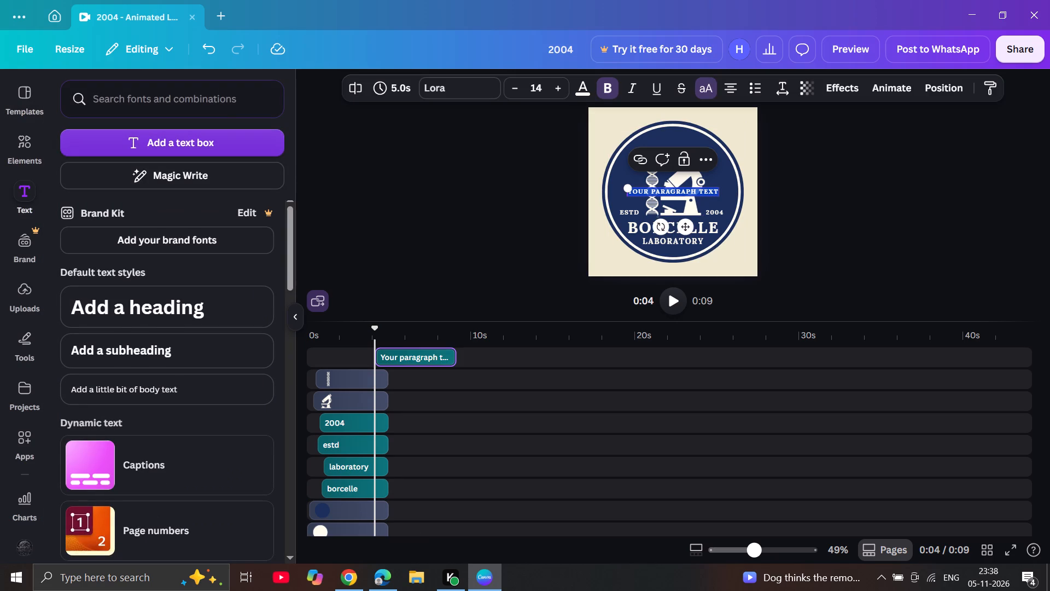
left_click(684, 196)
left_click(684, 196)
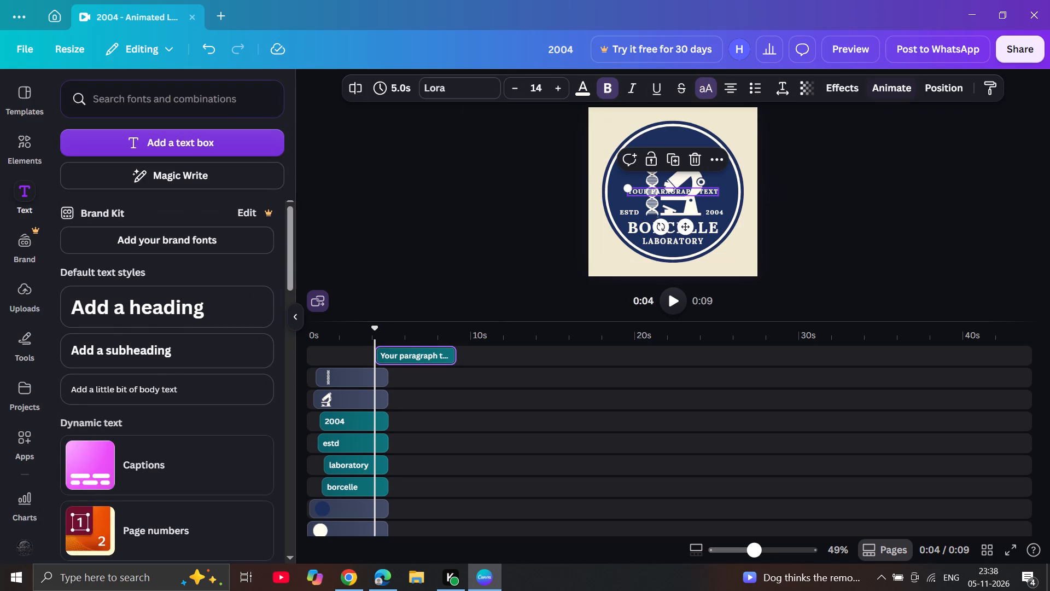
double_click(689, 190)
left_click_drag(713, 190, 717, 192)
left_click(717, 192)
key("BackSpace")
key("BackSpace")
key("BackSpace")
key("BackSpace")
key("BackSpace")
key("BackSpace")
key("BackSpace")
key("BackSpace")
key("BackSpace")
key("BackSpace")
key("BackSpace")
key("BackSpace")
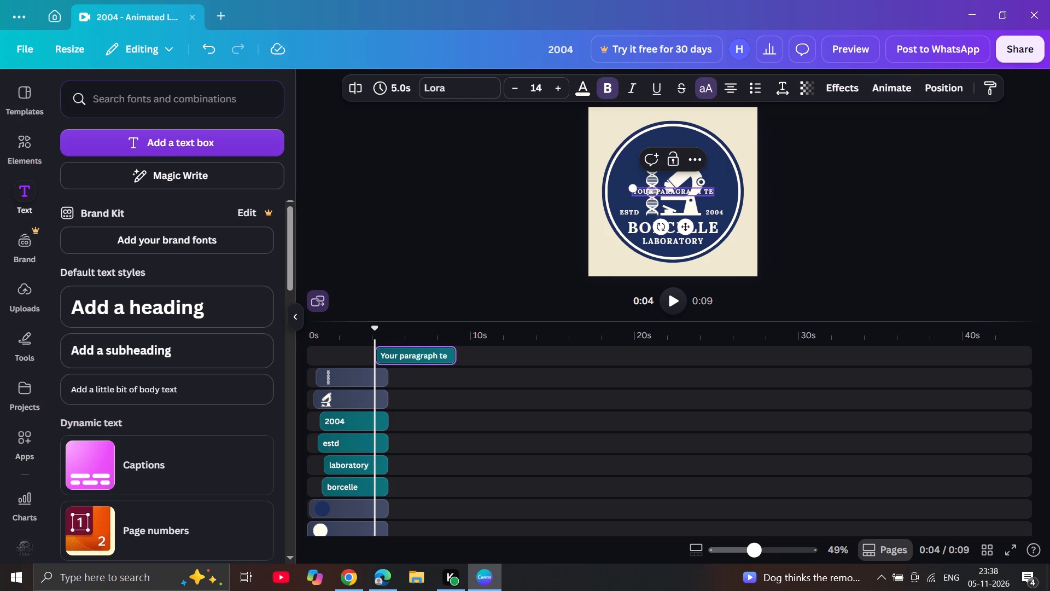
key("BackSpace")
key("BackSpace")
key("BackSpace")
key("BackSpace")
key("BackSpace")
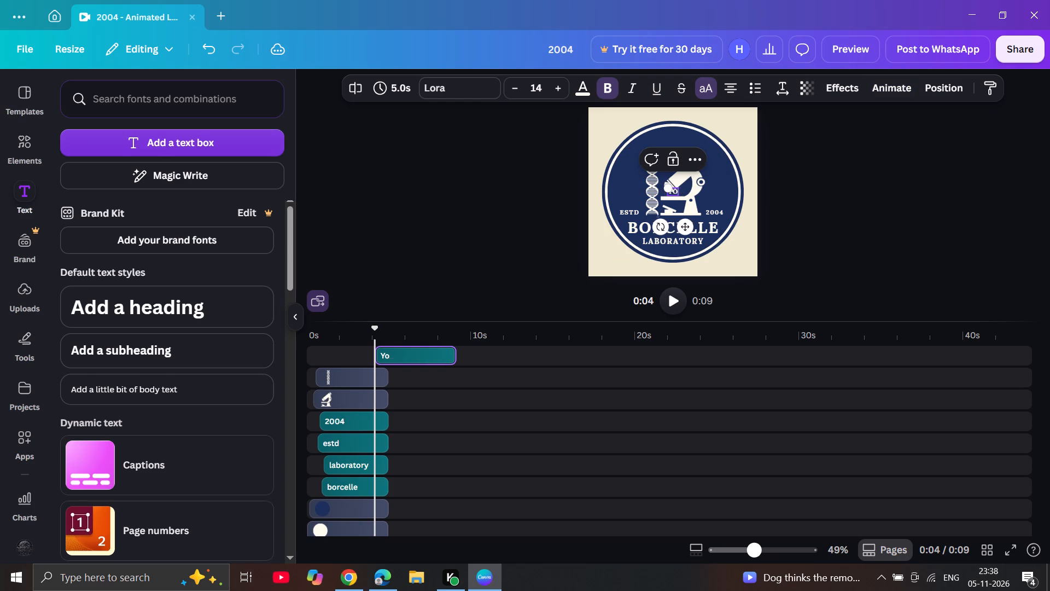
key("BackSpace")
key("BackSpace")
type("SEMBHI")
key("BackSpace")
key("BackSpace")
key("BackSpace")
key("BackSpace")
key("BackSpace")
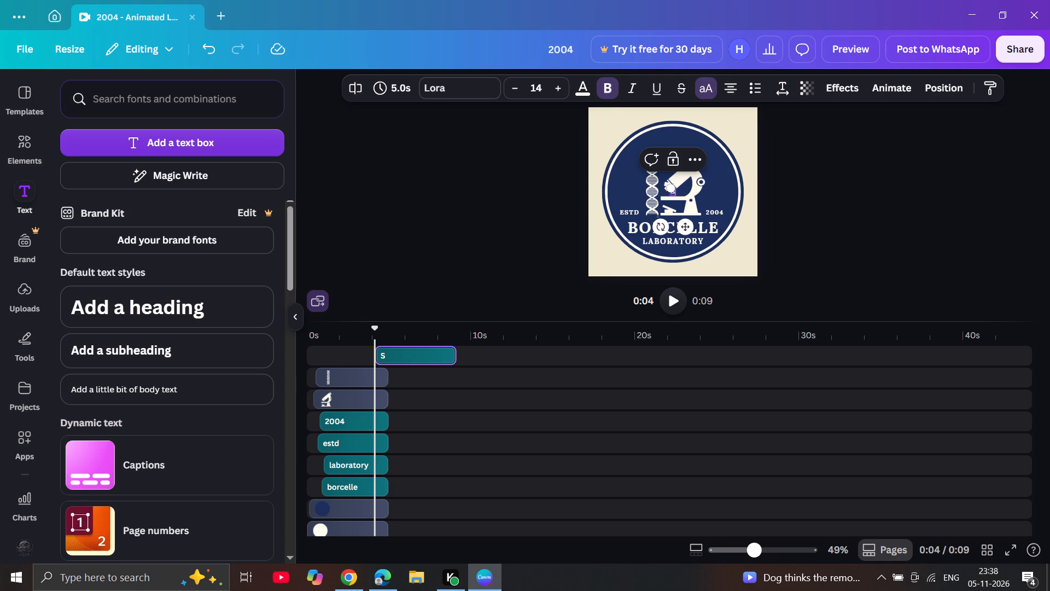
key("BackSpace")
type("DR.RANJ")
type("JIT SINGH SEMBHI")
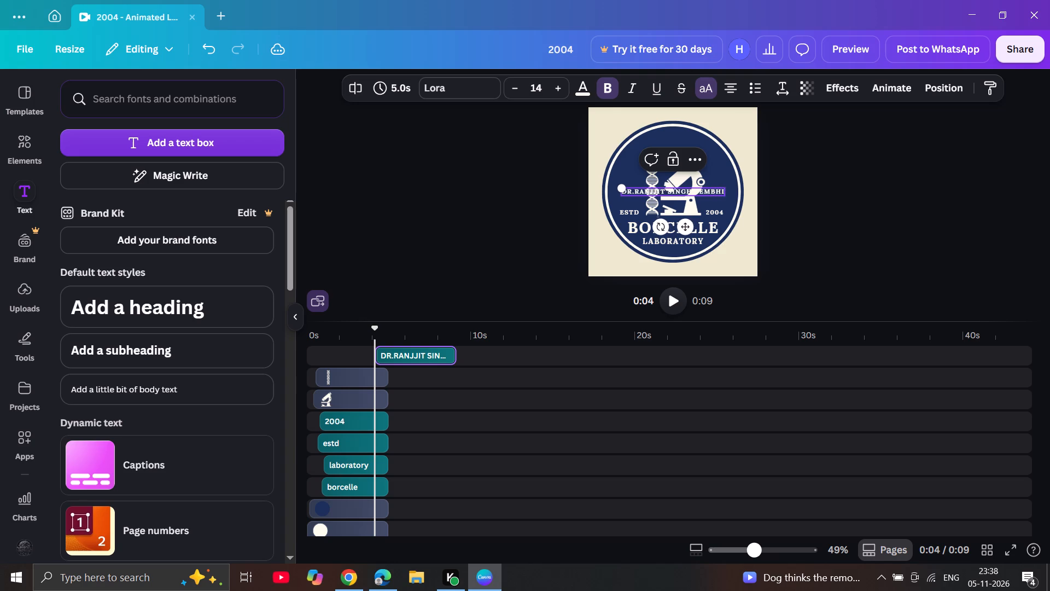
Enlarge the doctor's name text to a font size of about 16.2.
left_click(621, 186)
left_click_drag(621, 186, 604, 177)
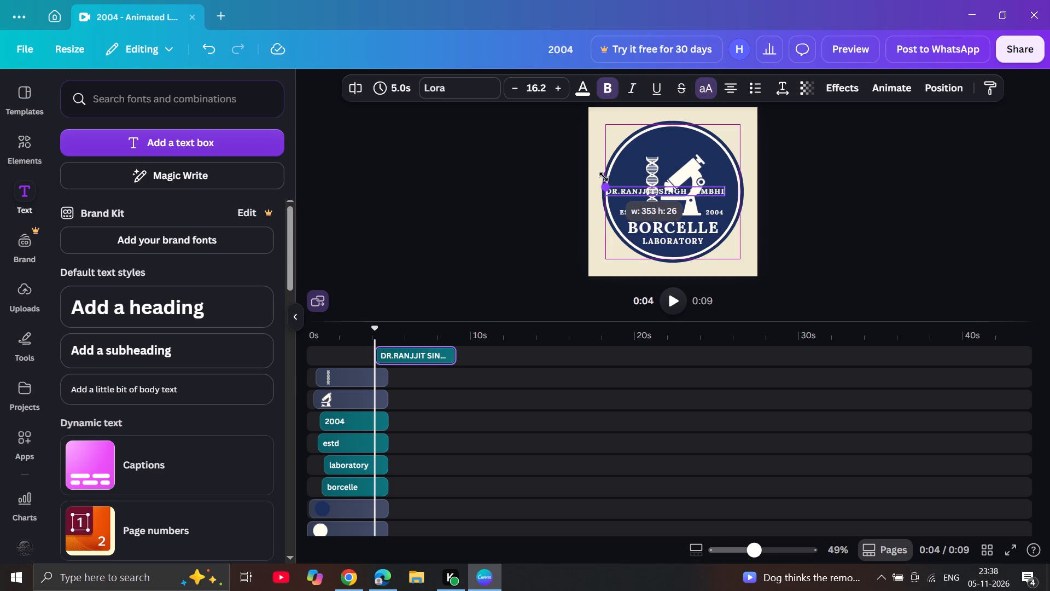
left_click_drag(604, 177, 608, 165)
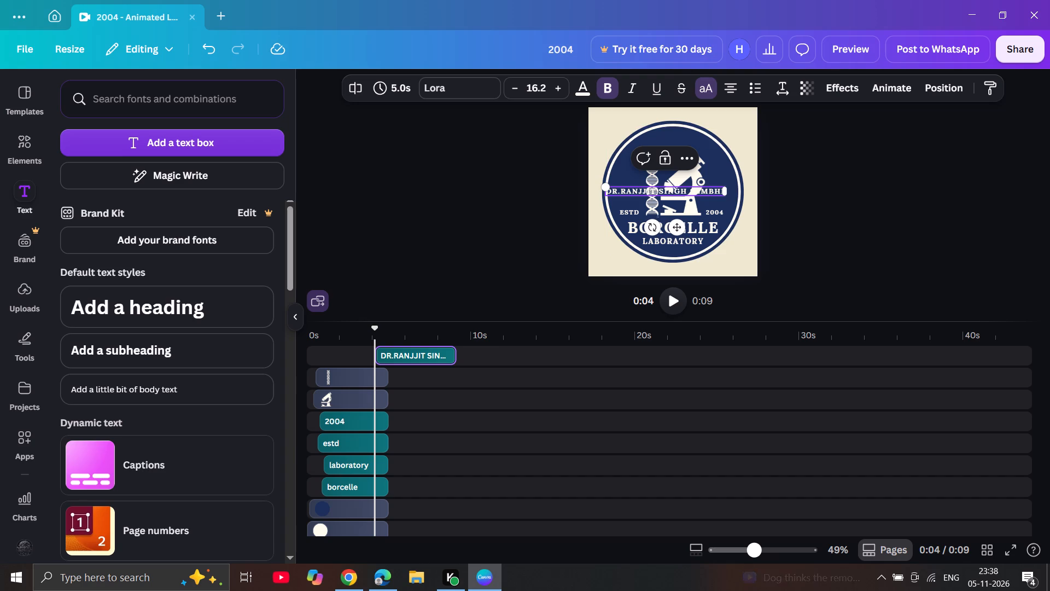
Align the doctor's name to the horizontal centre of the page and move it up inside the circle, just above the microscope.
left_click(682, 158)
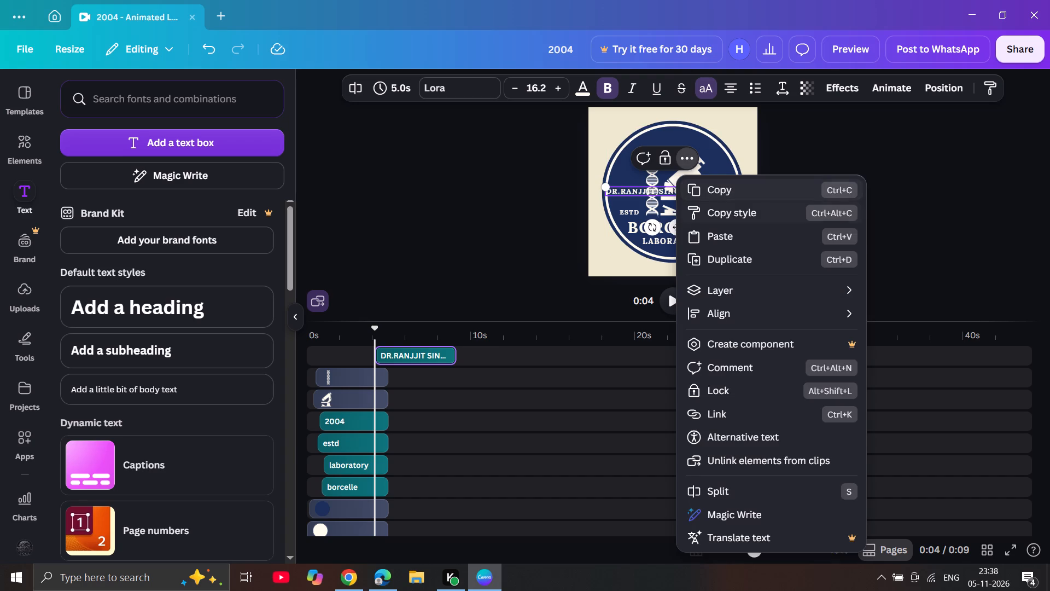
left_click(721, 311)
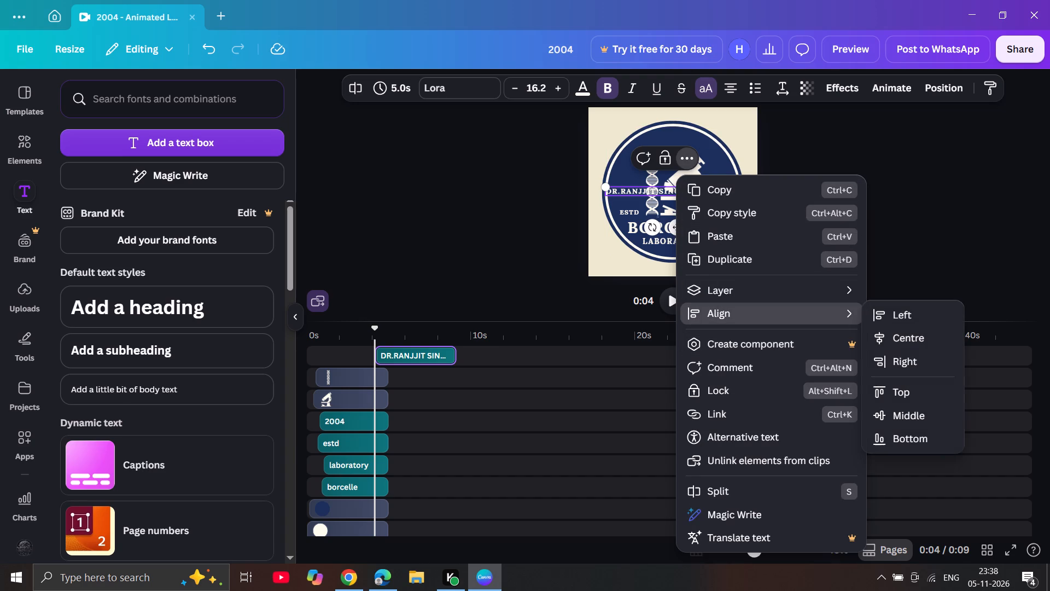
left_click(902, 333)
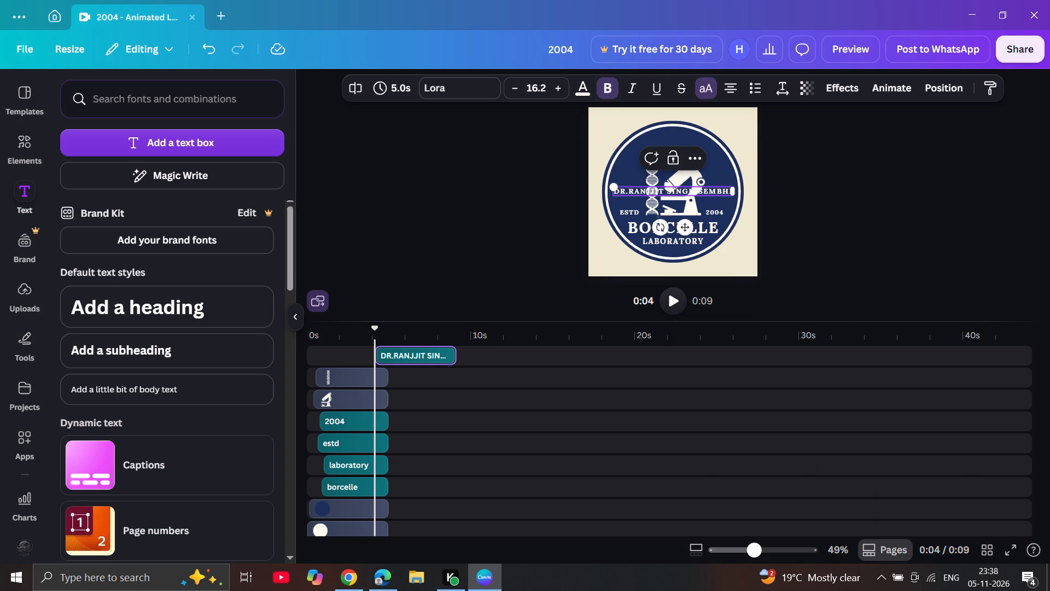
left_click_drag(670, 184, 676, 115)
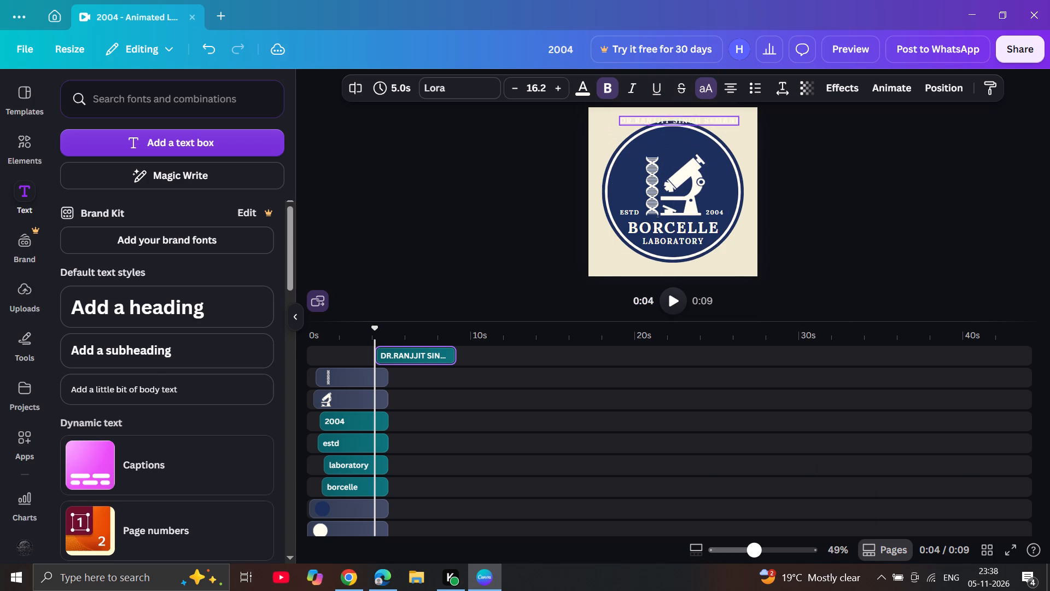
left_click_drag(676, 115, 670, 134)
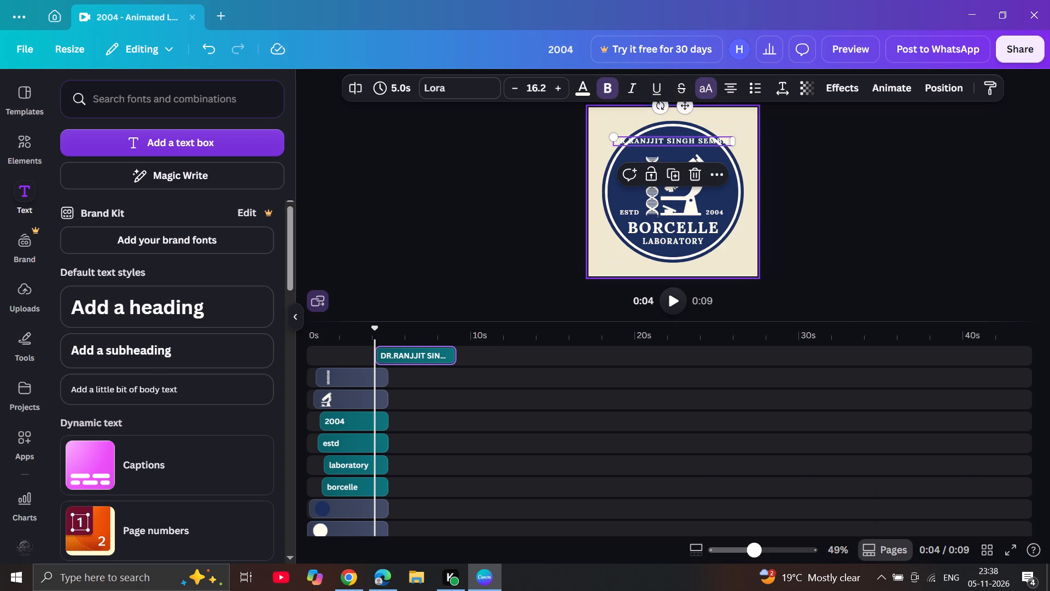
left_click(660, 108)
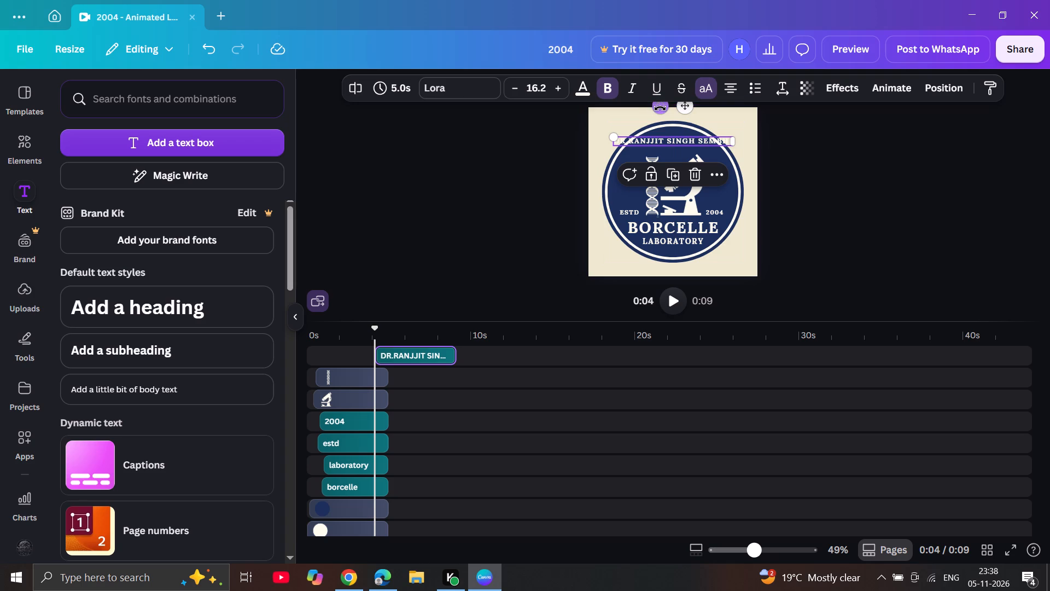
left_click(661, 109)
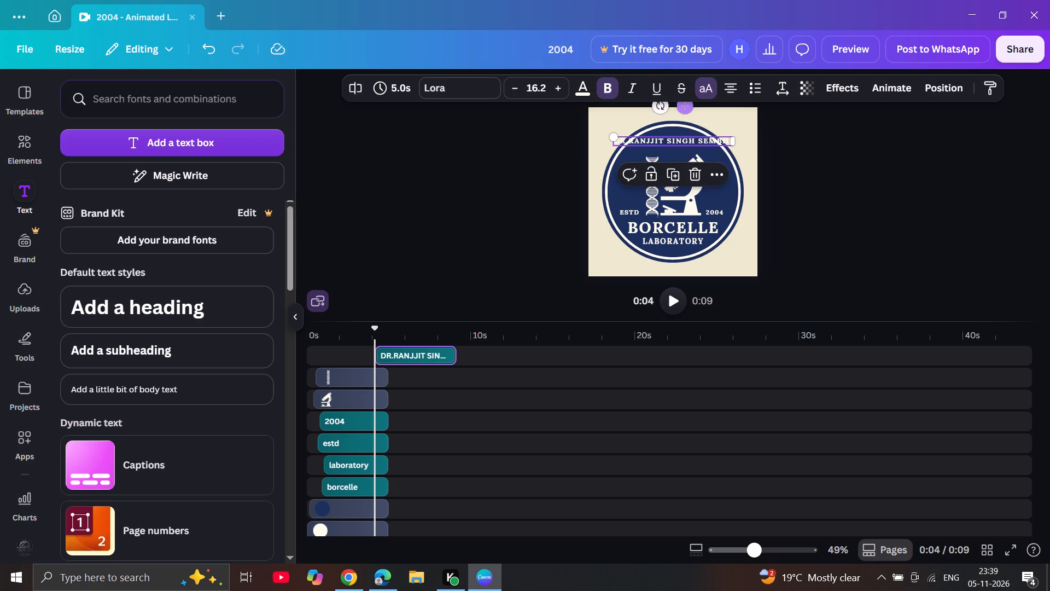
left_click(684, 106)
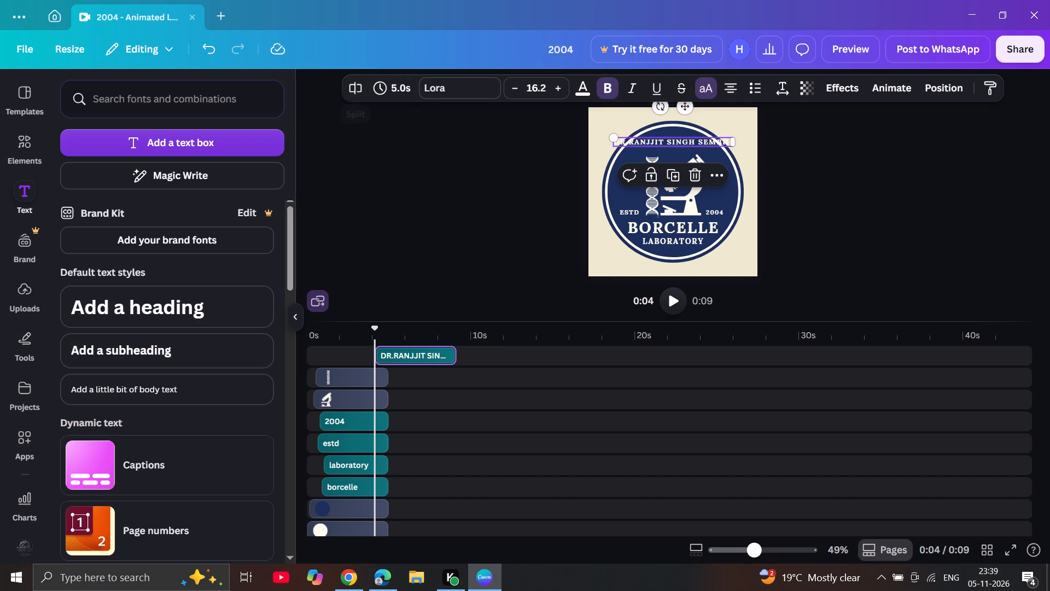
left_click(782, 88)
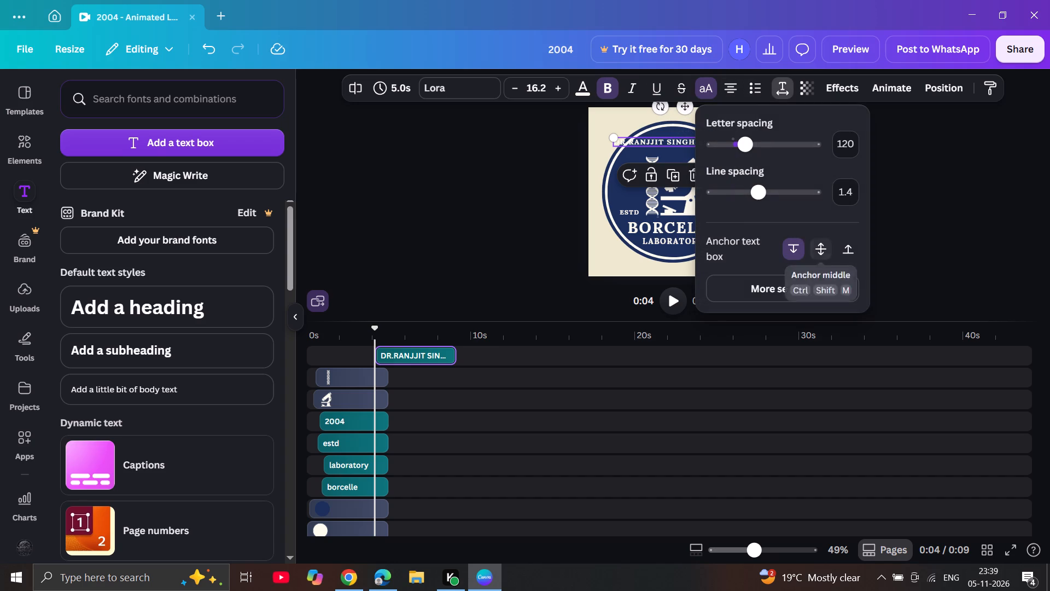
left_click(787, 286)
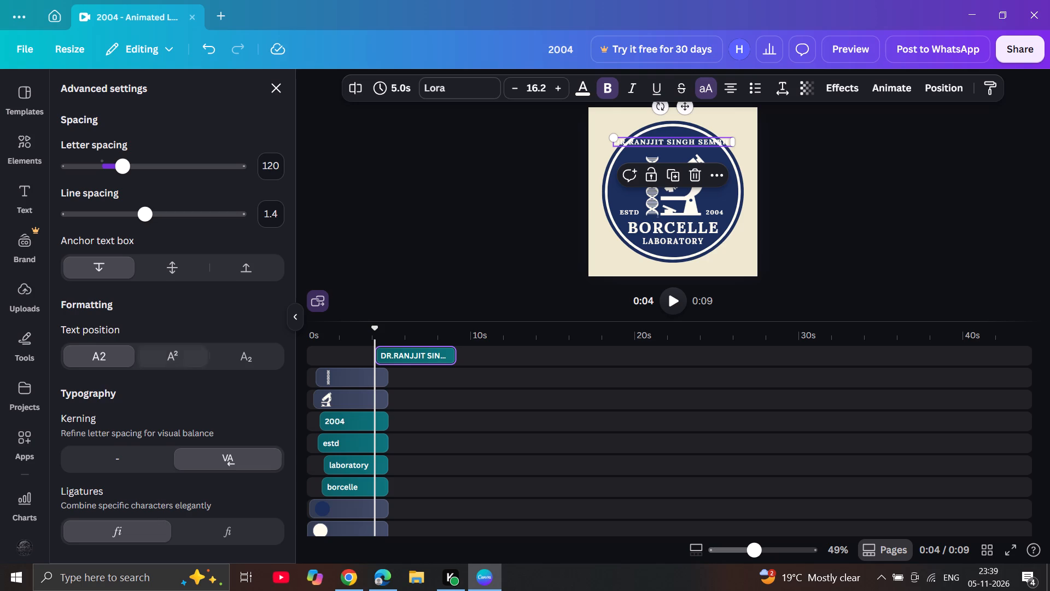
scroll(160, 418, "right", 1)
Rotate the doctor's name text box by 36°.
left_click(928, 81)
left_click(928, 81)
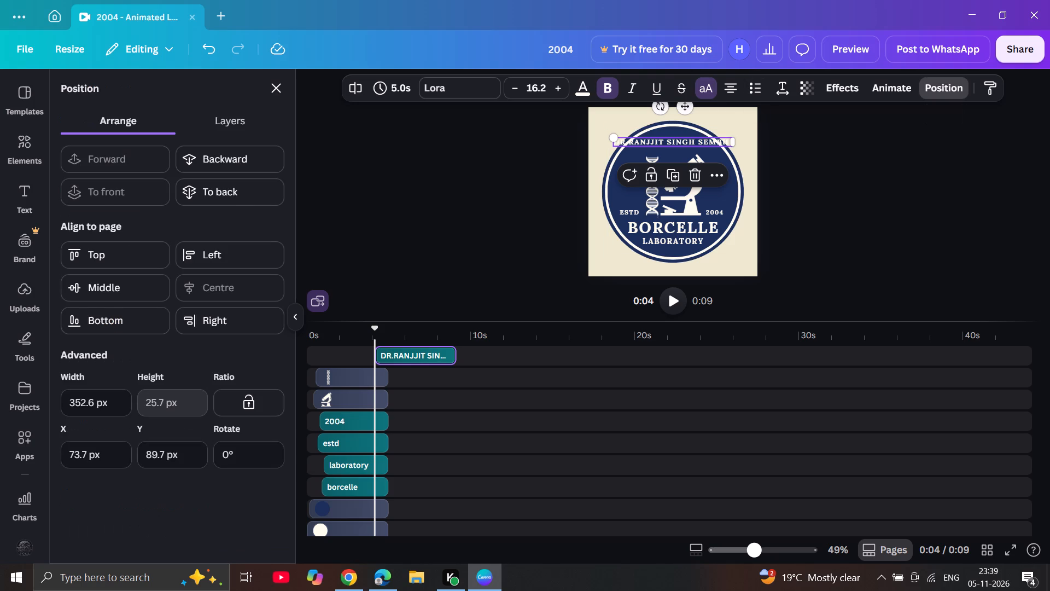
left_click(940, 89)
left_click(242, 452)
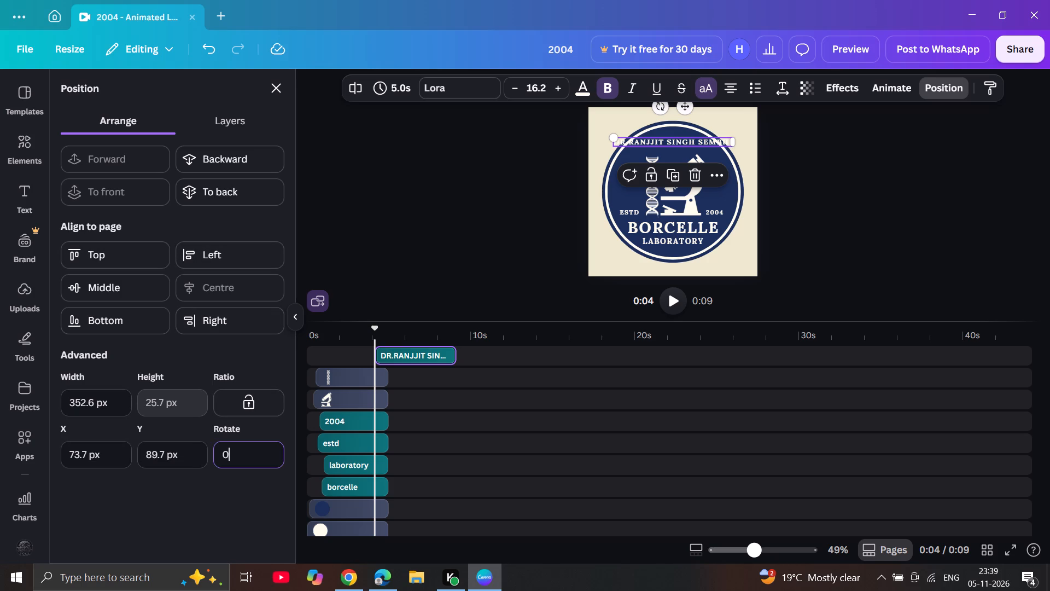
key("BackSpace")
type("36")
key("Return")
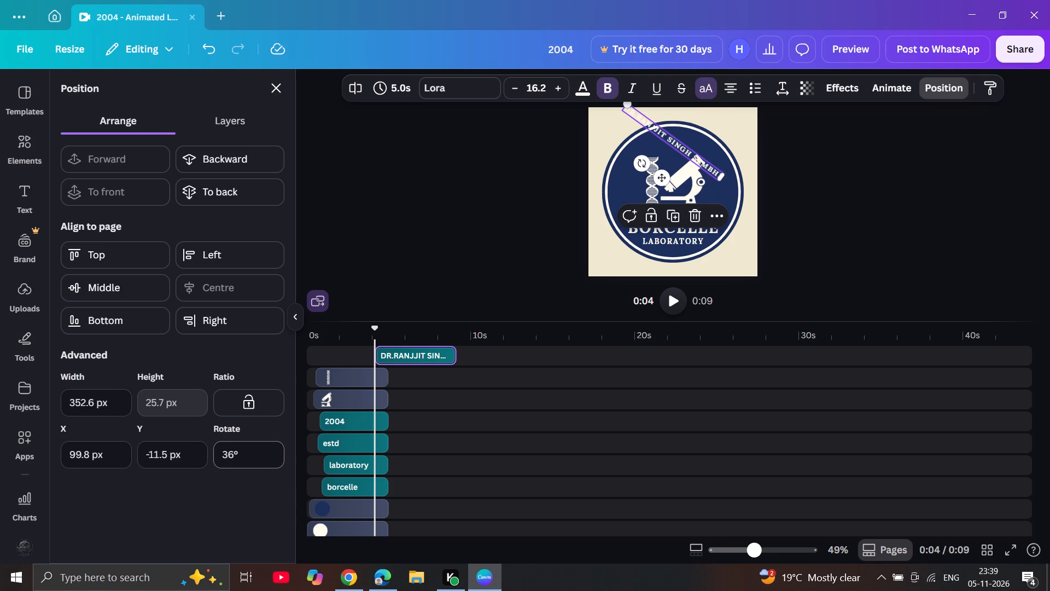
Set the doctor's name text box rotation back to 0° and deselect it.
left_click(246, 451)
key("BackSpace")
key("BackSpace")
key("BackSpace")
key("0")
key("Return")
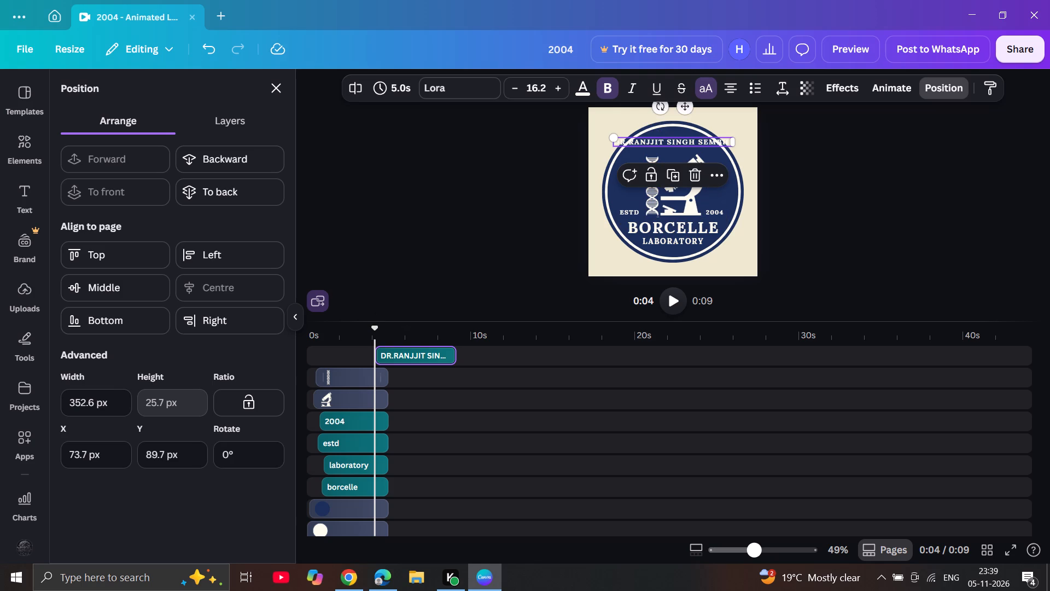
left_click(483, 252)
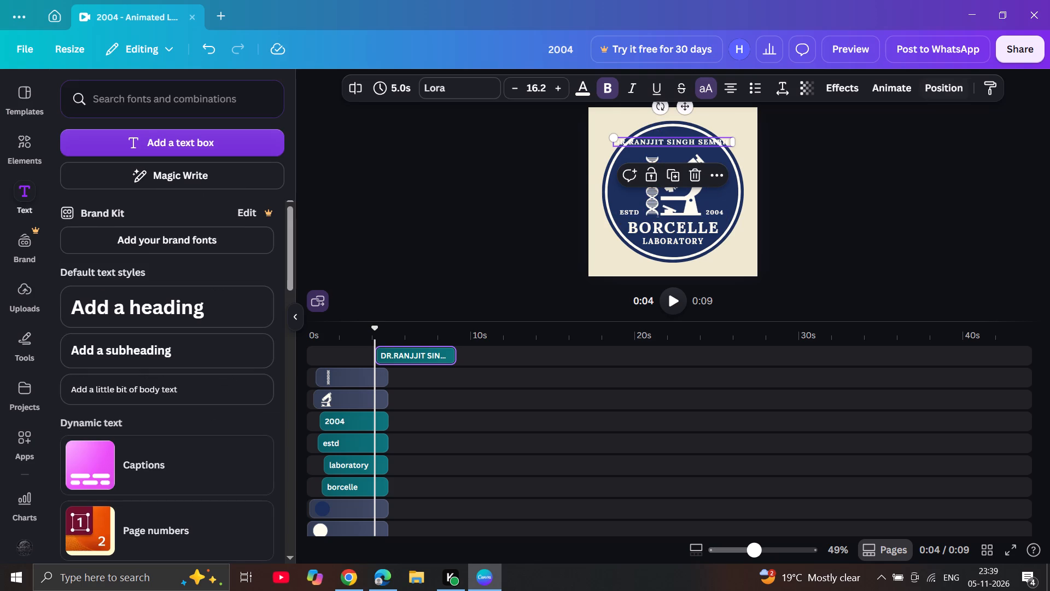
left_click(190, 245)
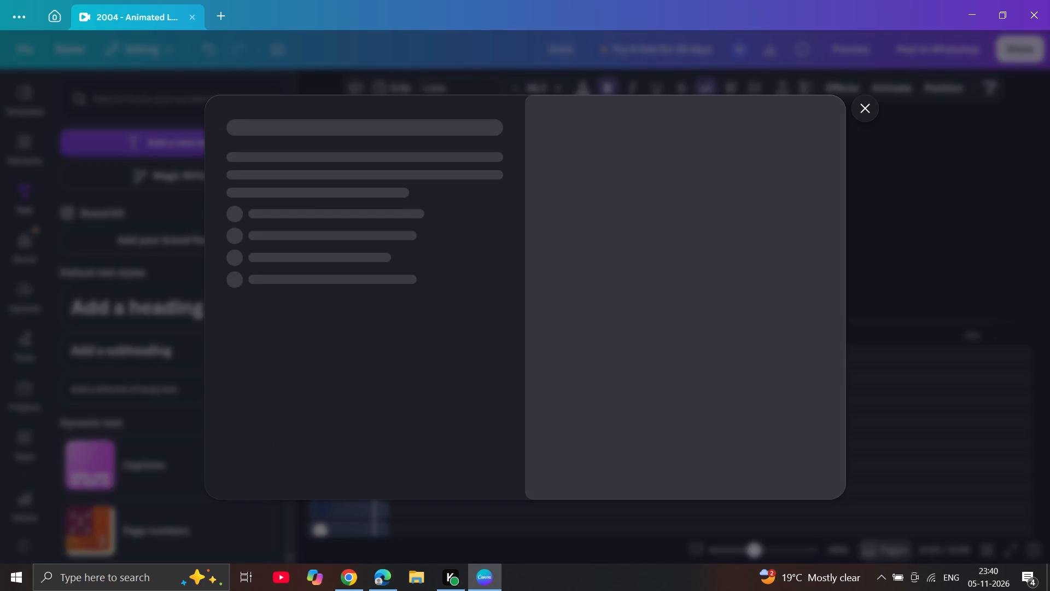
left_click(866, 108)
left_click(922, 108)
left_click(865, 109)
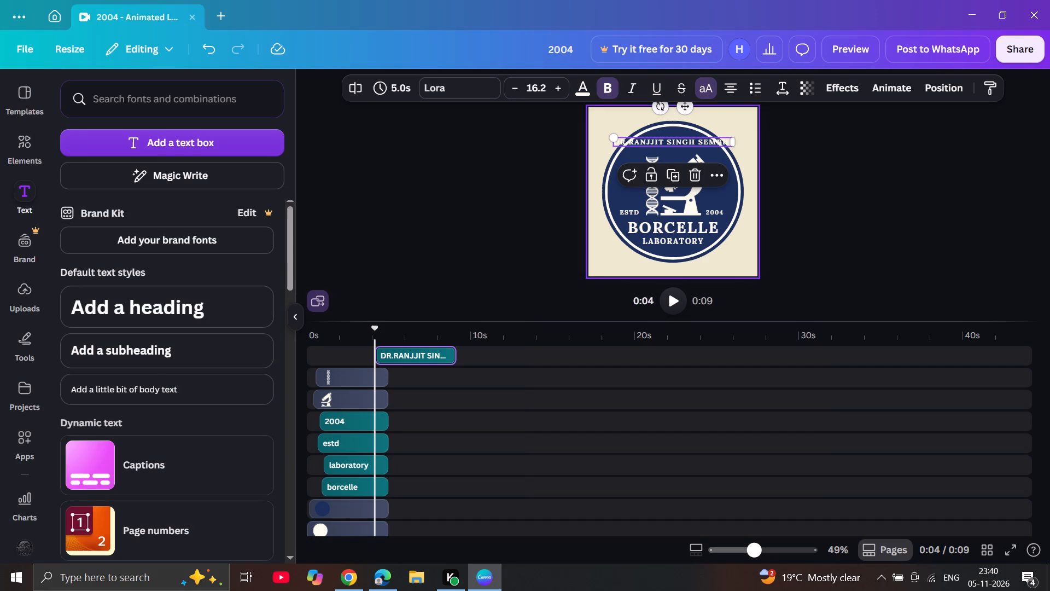
Undo the edits back through the added doctor's name text box and the deletion of the curved "Medical Clinic & Laboratory" text.
triple_click(212, 50)
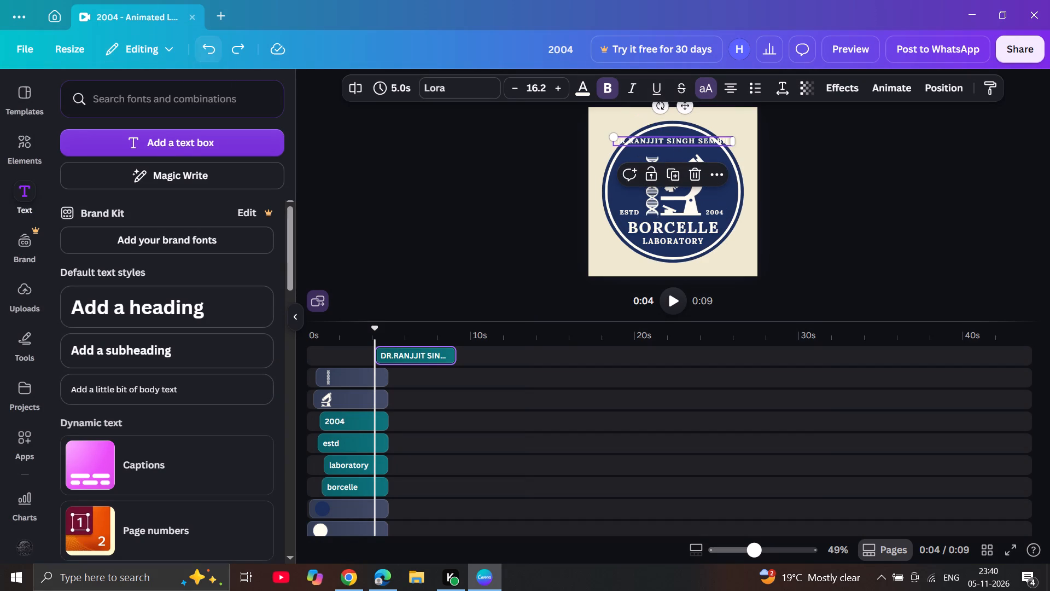
left_click(212, 50)
double_click(212, 50)
triple_click(212, 50)
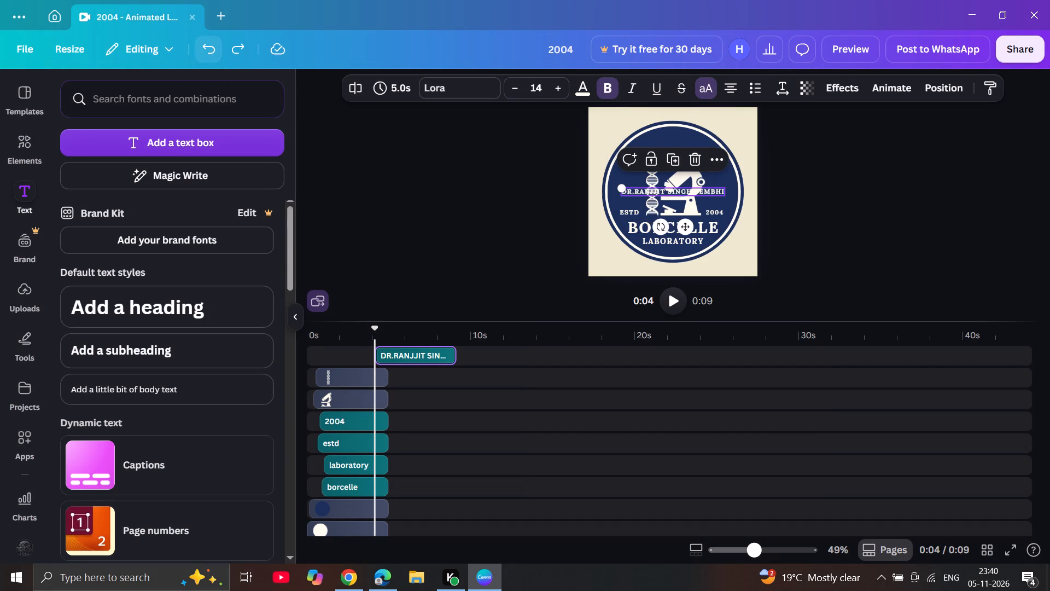
triple_click(212, 50)
triple_click(212, 50)
triple_click(212, 50)
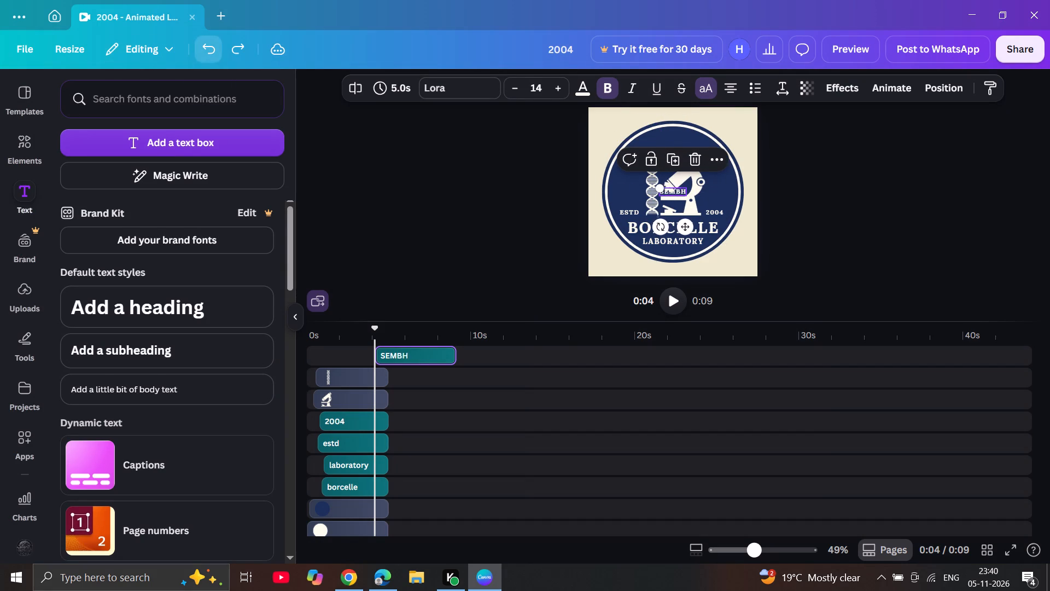
triple_click(212, 50)
left_click(212, 50)
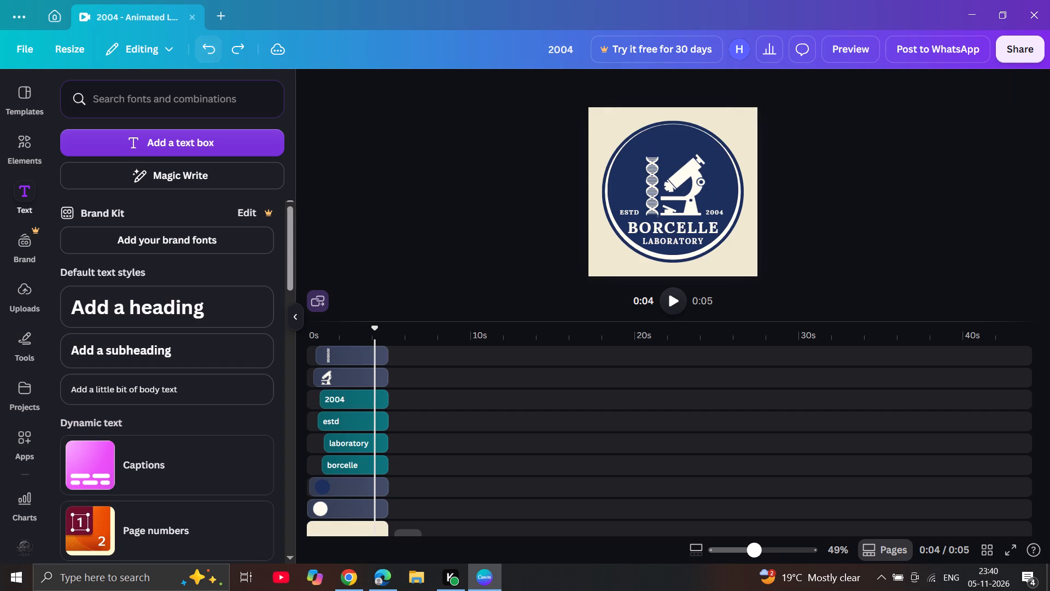
left_click(212, 50)
left_click(212, 50)
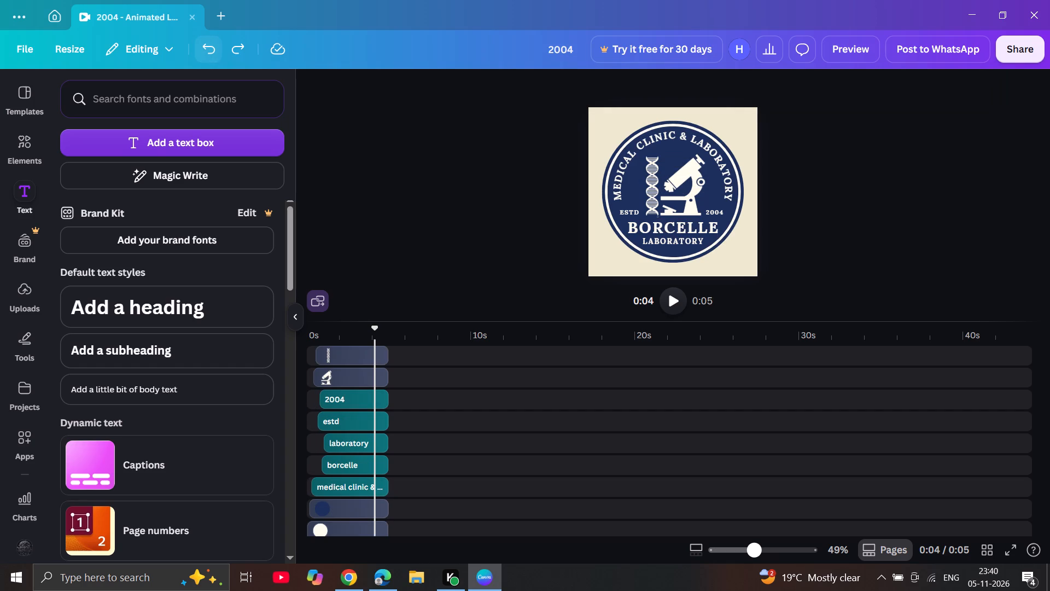
Replace the curved "Medical Clinic & Laboratory" text with the doctor's full name in capitals, prefixed with DR. and with its words spaced.
left_click(675, 141)
left_click(675, 141)
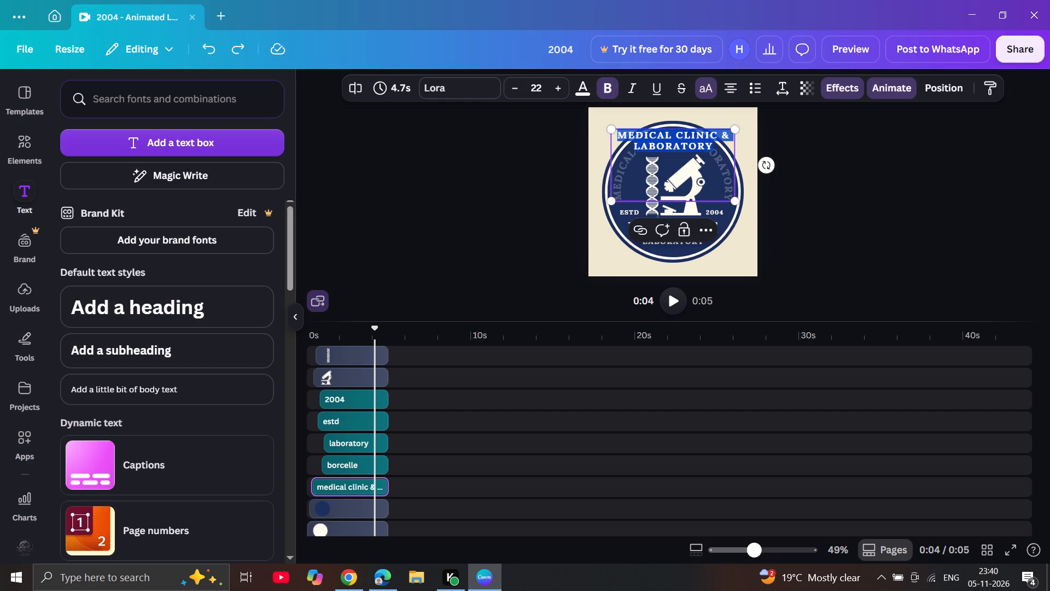
left_click(716, 147)
key("BackSpace")
key("BackSpace")
key("BackSpace")
key("BackSpace")
key("BackSpace")
key("BackSpace")
key("BackSpace")
key("BackSpace")
key("BackSpace")
key("BackSpace")
key("BackSpace")
key("BackSpace")
key("BackSpace")
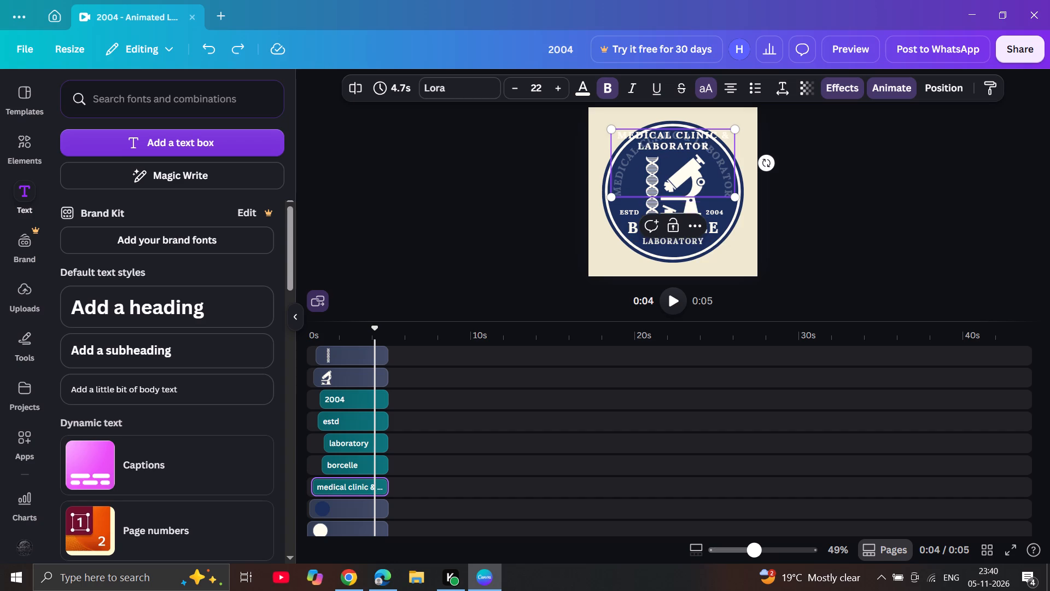
key("BackSpace")
key("BackSpace")
key("BackSpace")
key("BackSpace")
key("BackSpace")
key("BackSpace")
key("BackSpace")
key("BackSpace")
key("BackSpace")
key("BackSpace")
key("BackSpace")
key("BackSpace")
key("BackSpace")
key("BackSpace")
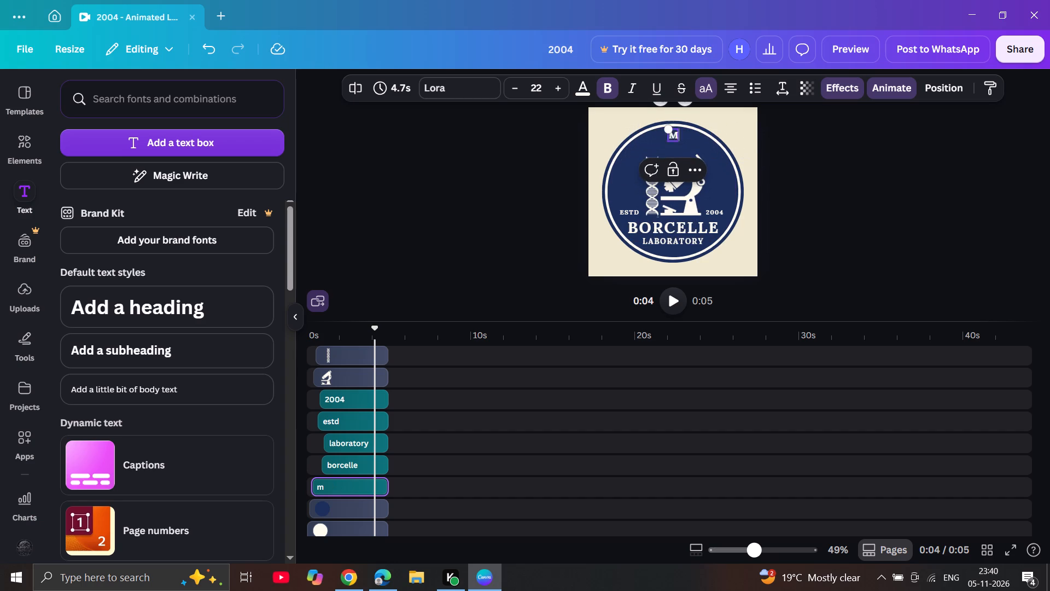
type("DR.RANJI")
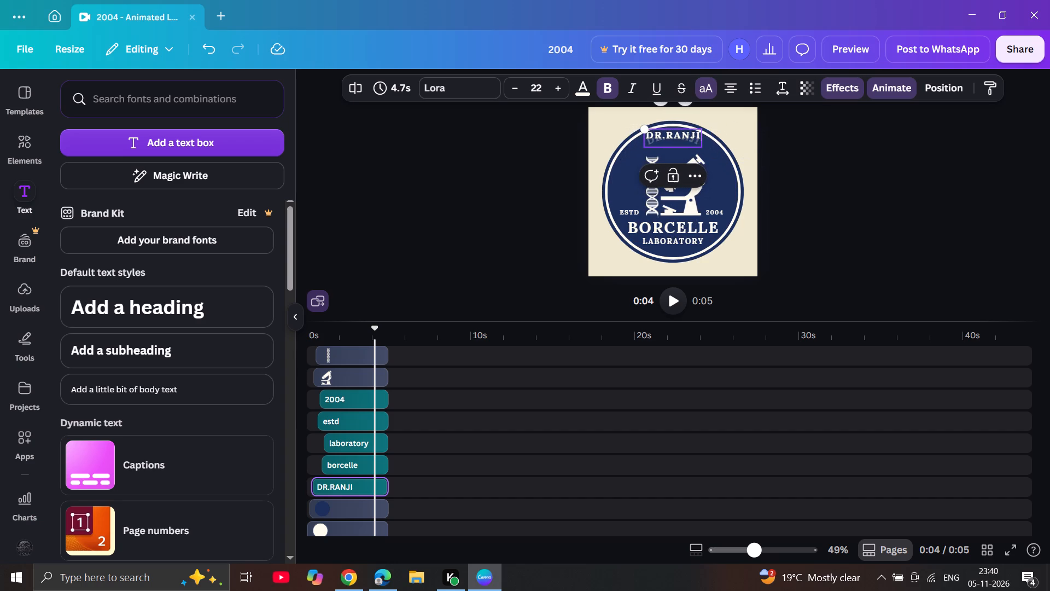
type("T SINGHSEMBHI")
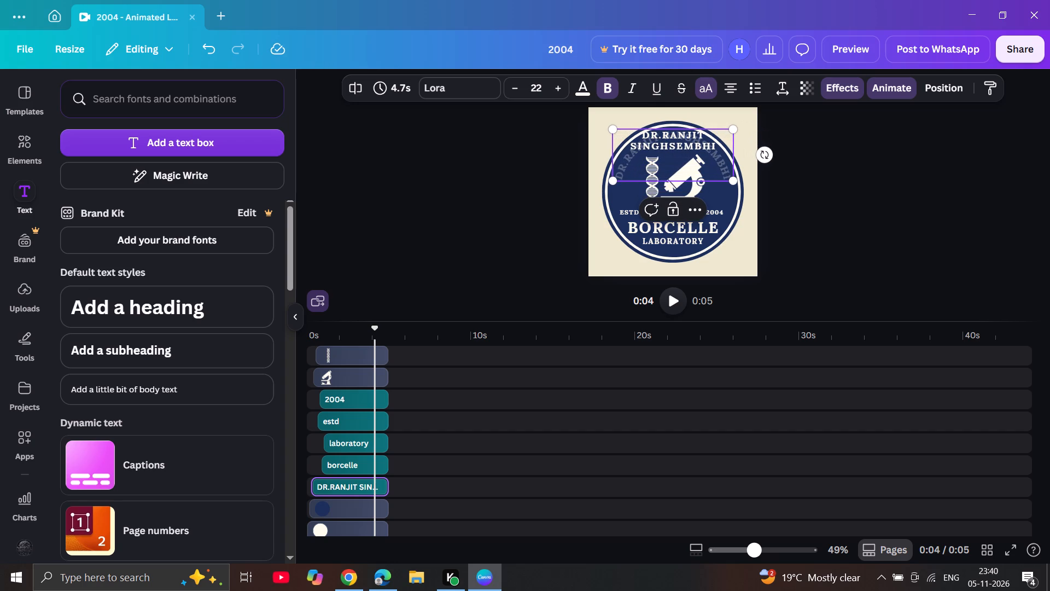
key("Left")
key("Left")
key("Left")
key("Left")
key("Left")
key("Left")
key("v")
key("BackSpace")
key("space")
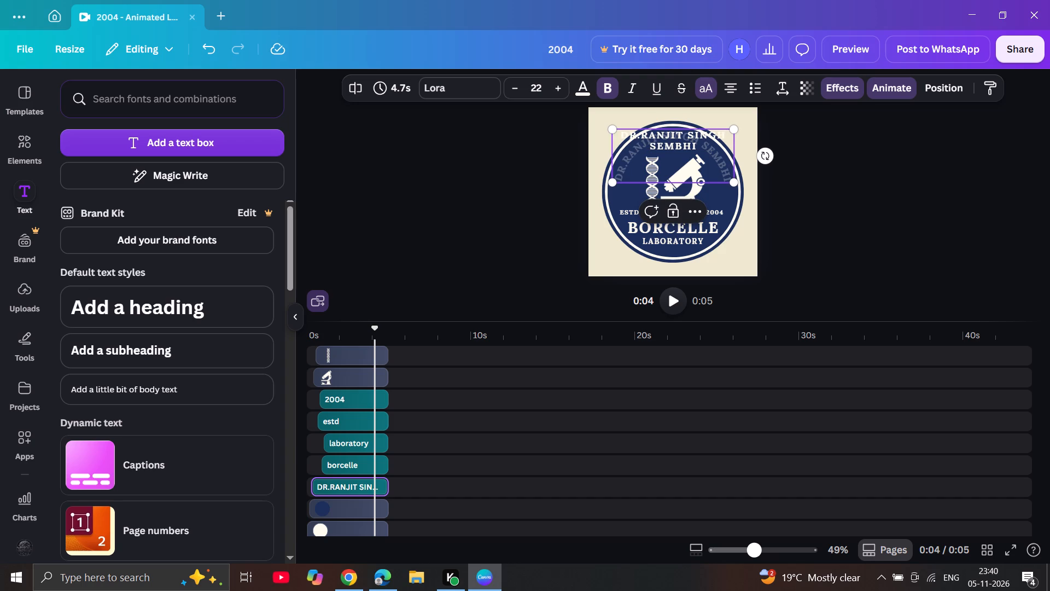
left_click(780, 174)
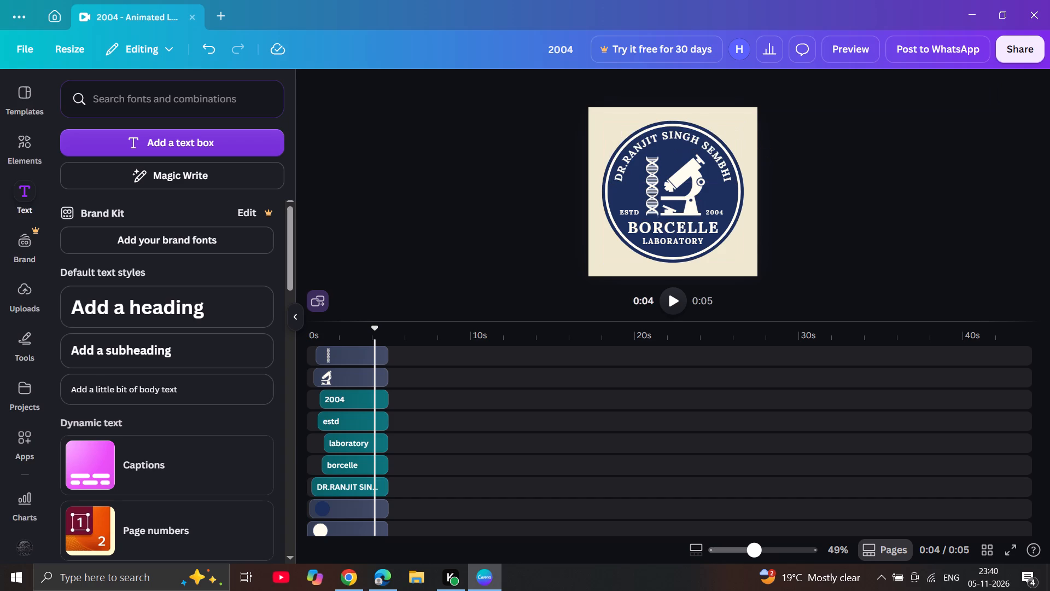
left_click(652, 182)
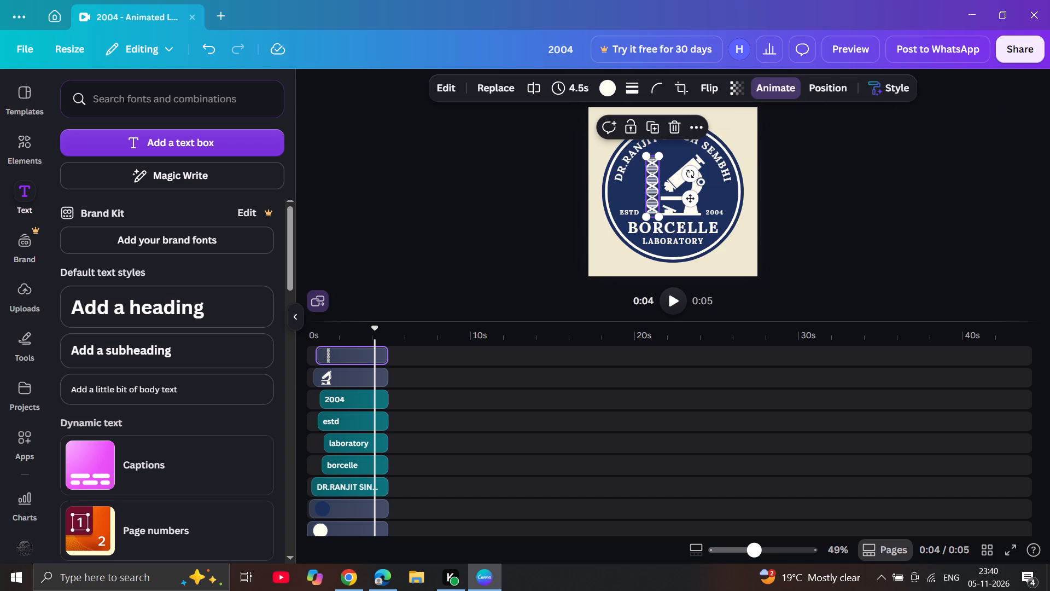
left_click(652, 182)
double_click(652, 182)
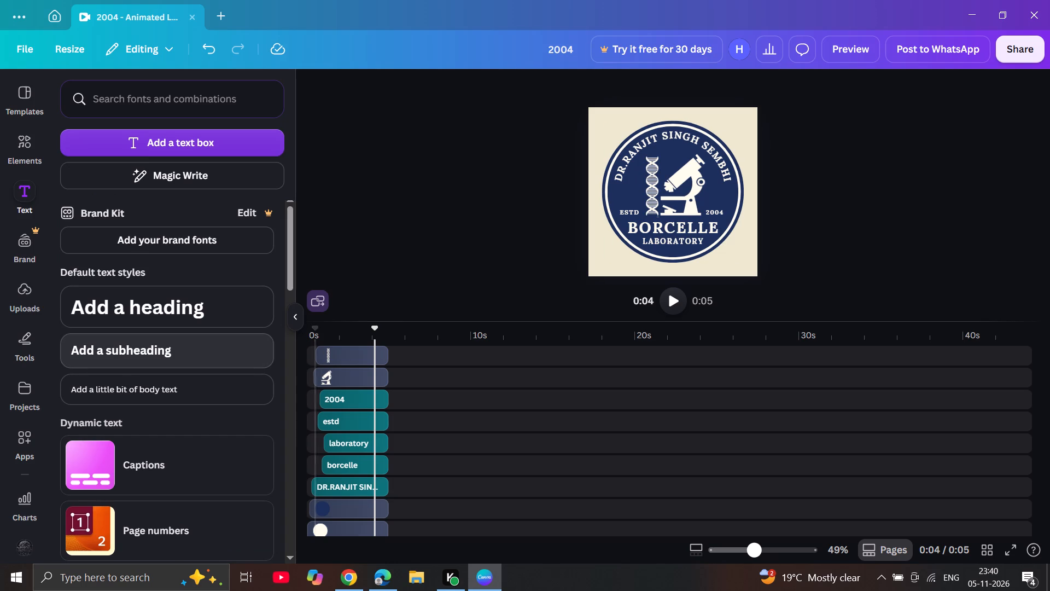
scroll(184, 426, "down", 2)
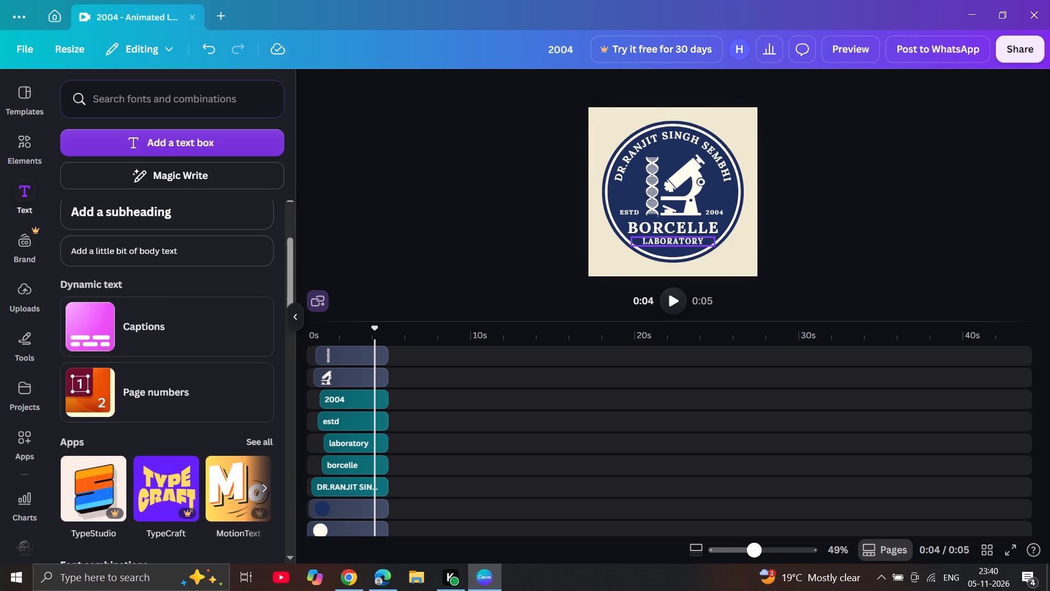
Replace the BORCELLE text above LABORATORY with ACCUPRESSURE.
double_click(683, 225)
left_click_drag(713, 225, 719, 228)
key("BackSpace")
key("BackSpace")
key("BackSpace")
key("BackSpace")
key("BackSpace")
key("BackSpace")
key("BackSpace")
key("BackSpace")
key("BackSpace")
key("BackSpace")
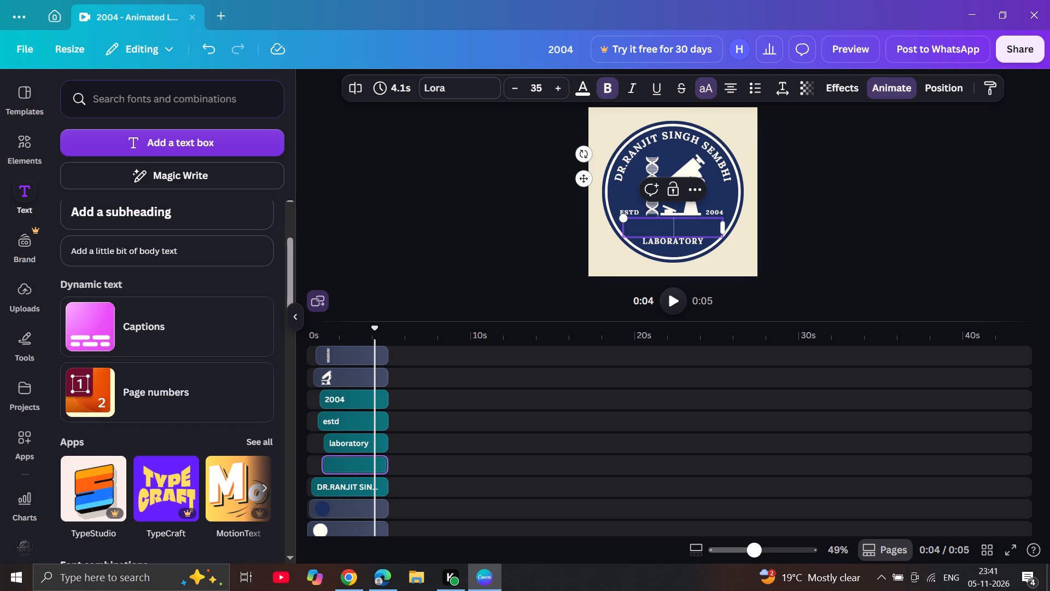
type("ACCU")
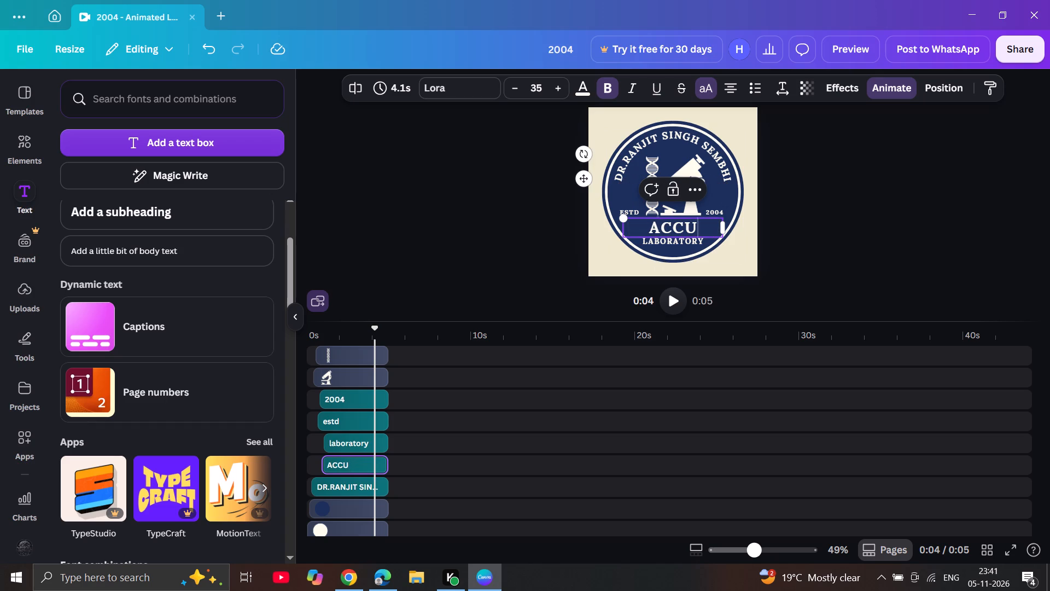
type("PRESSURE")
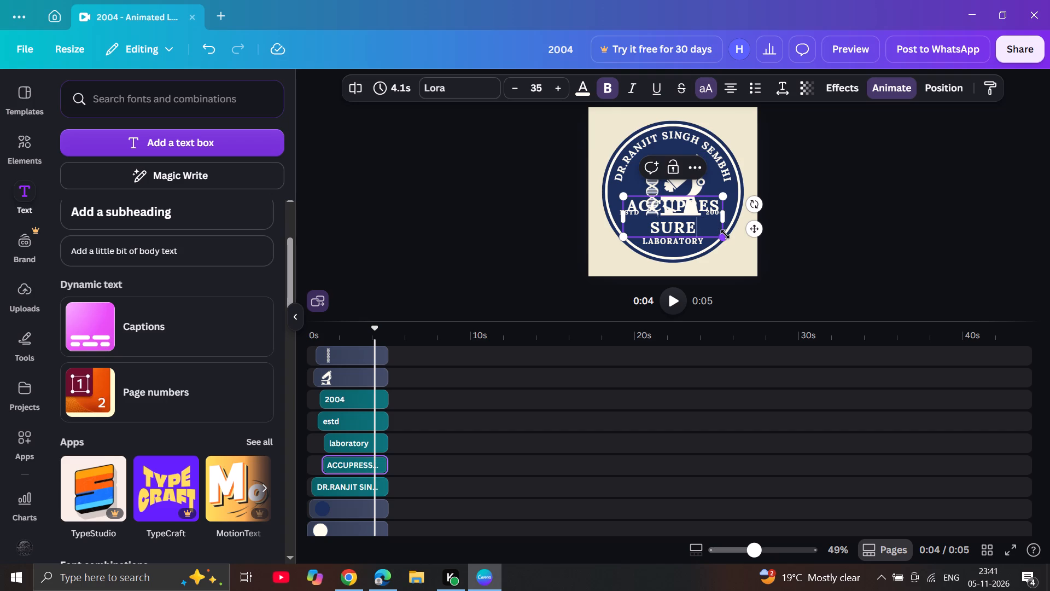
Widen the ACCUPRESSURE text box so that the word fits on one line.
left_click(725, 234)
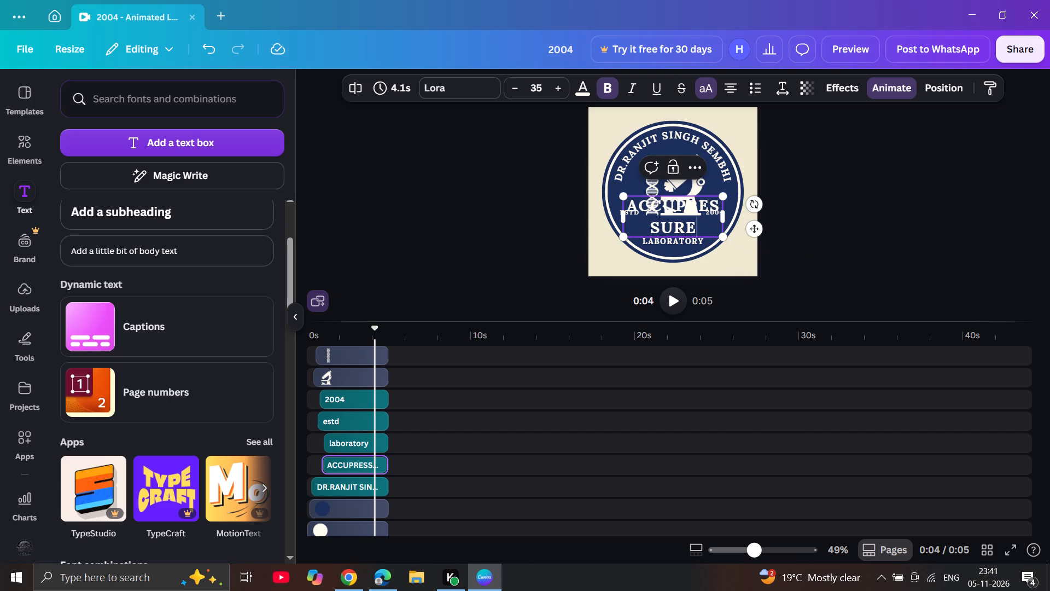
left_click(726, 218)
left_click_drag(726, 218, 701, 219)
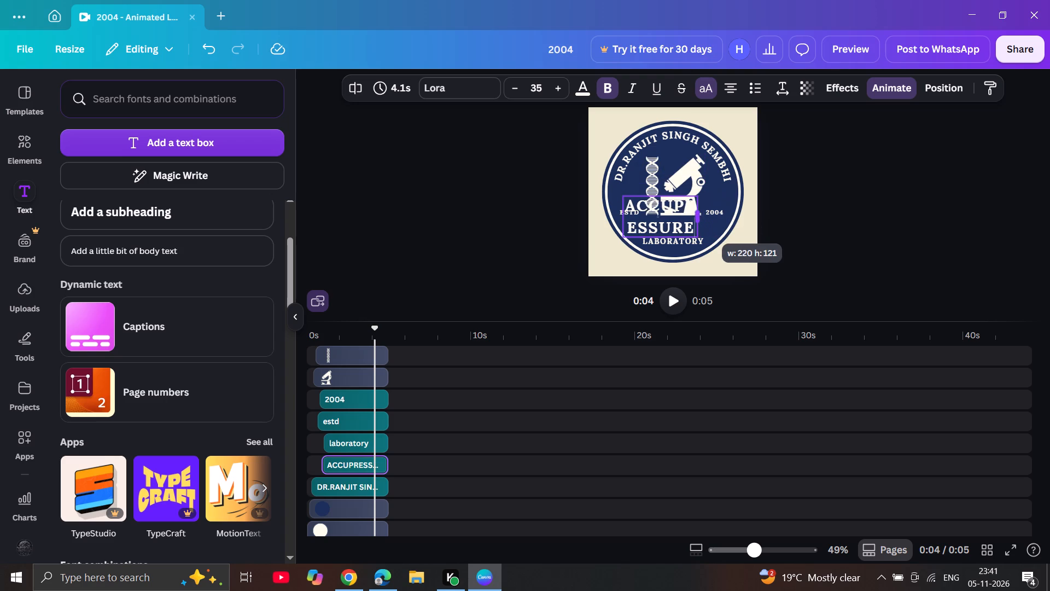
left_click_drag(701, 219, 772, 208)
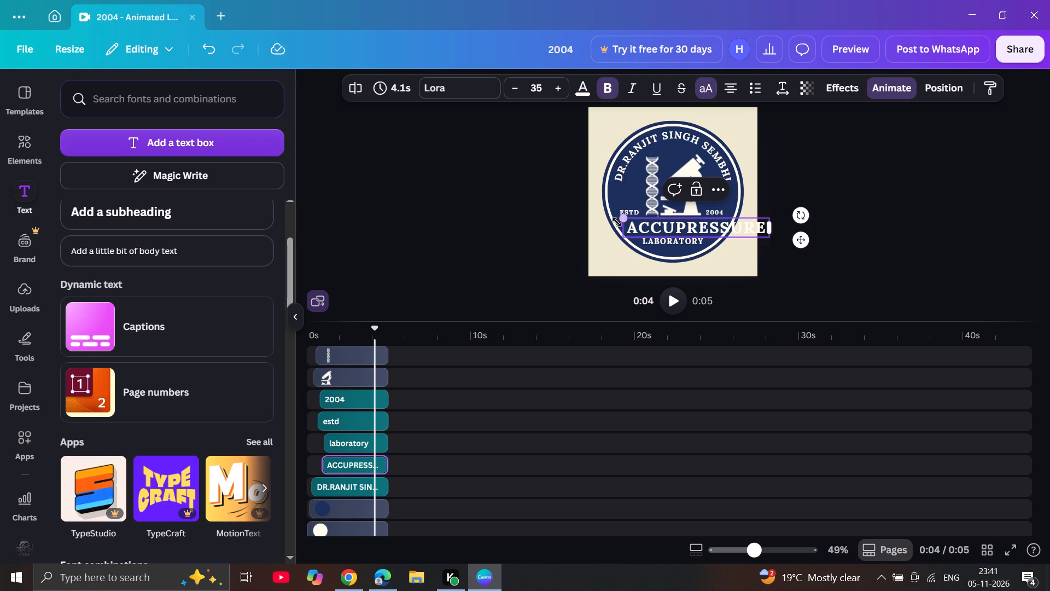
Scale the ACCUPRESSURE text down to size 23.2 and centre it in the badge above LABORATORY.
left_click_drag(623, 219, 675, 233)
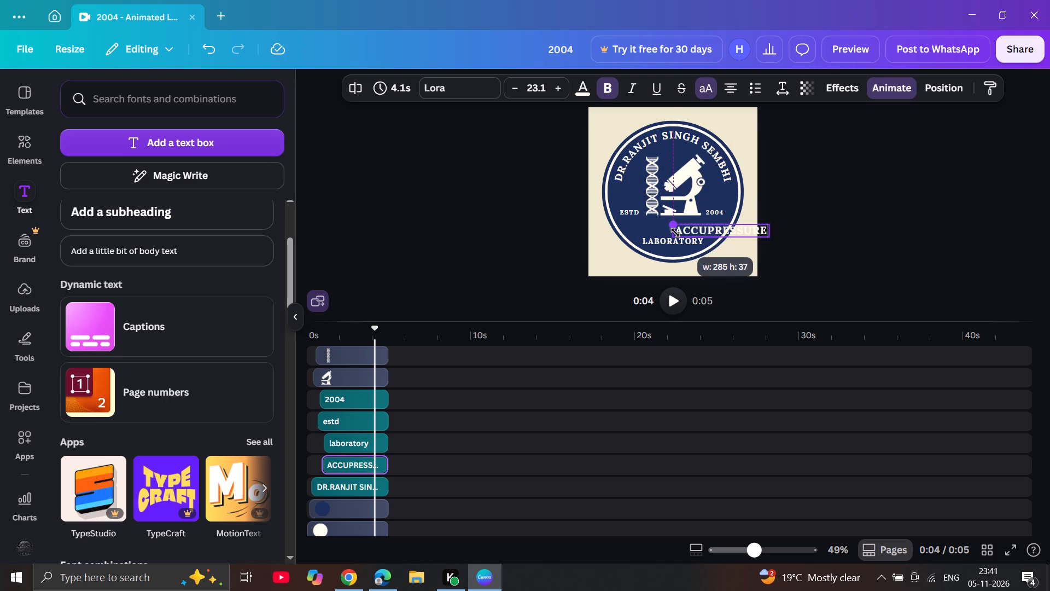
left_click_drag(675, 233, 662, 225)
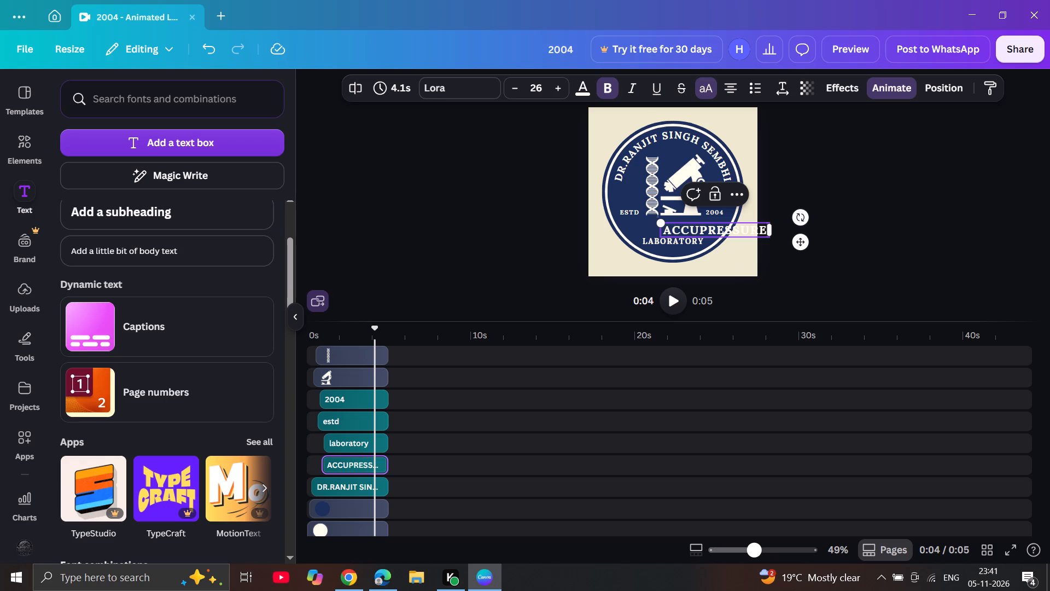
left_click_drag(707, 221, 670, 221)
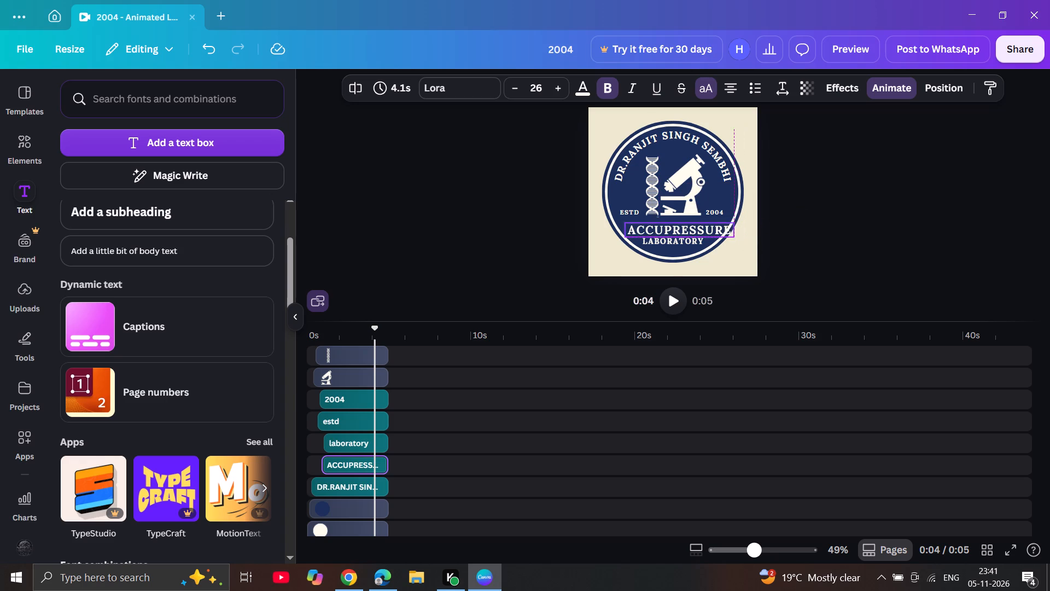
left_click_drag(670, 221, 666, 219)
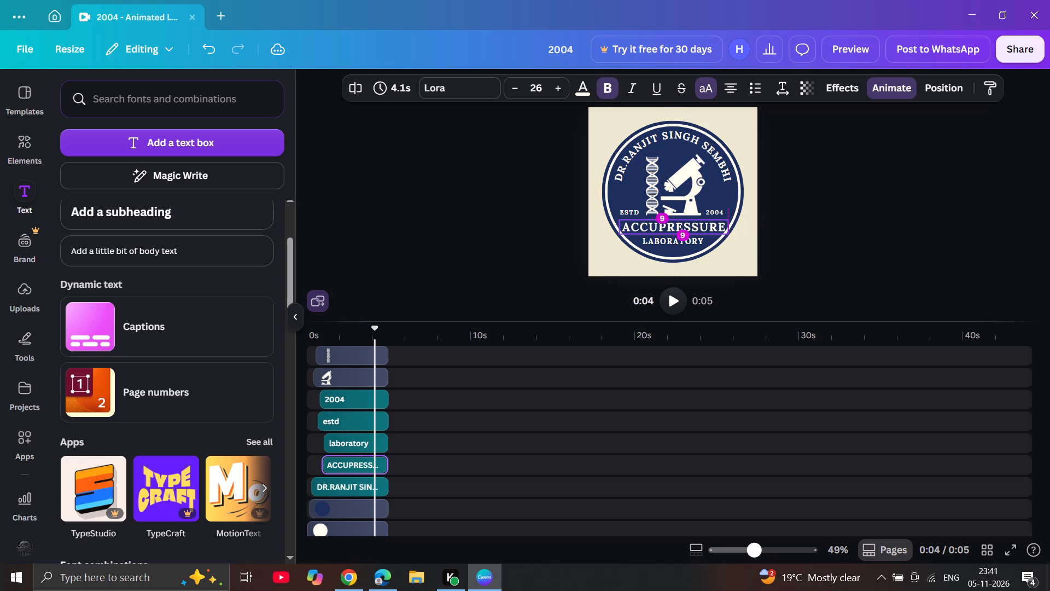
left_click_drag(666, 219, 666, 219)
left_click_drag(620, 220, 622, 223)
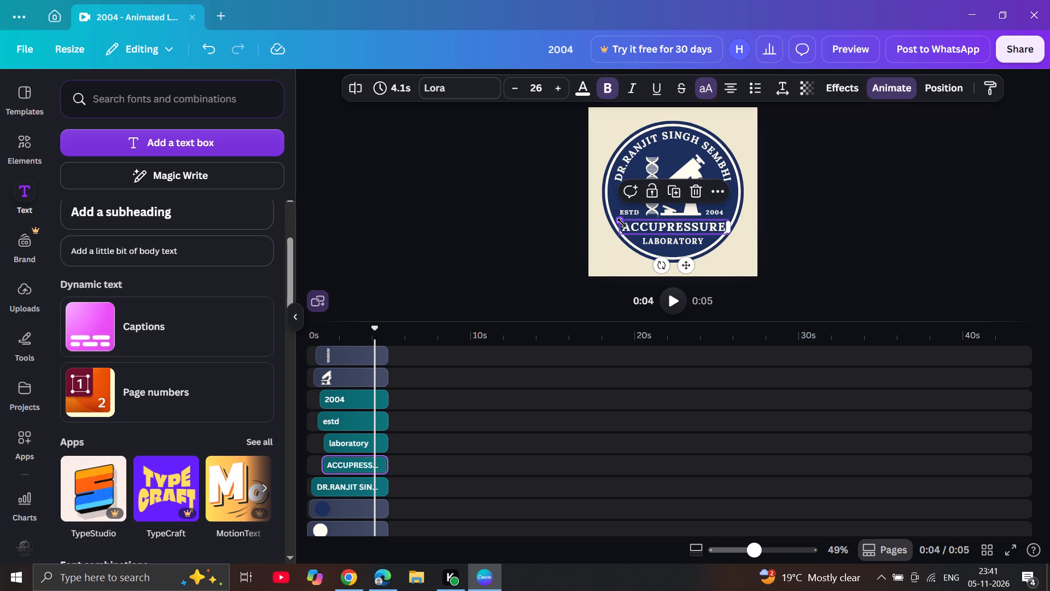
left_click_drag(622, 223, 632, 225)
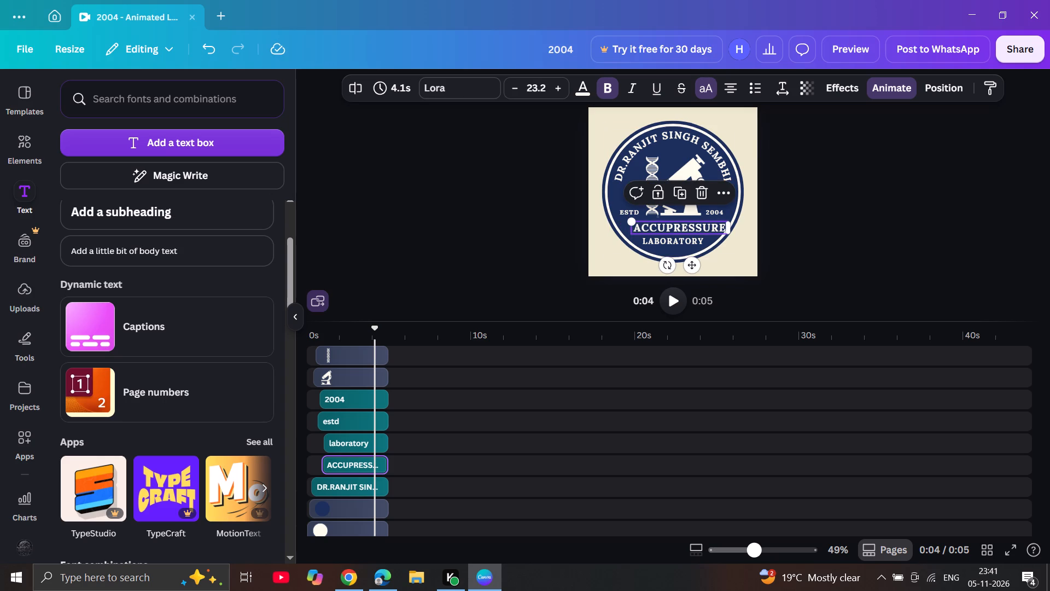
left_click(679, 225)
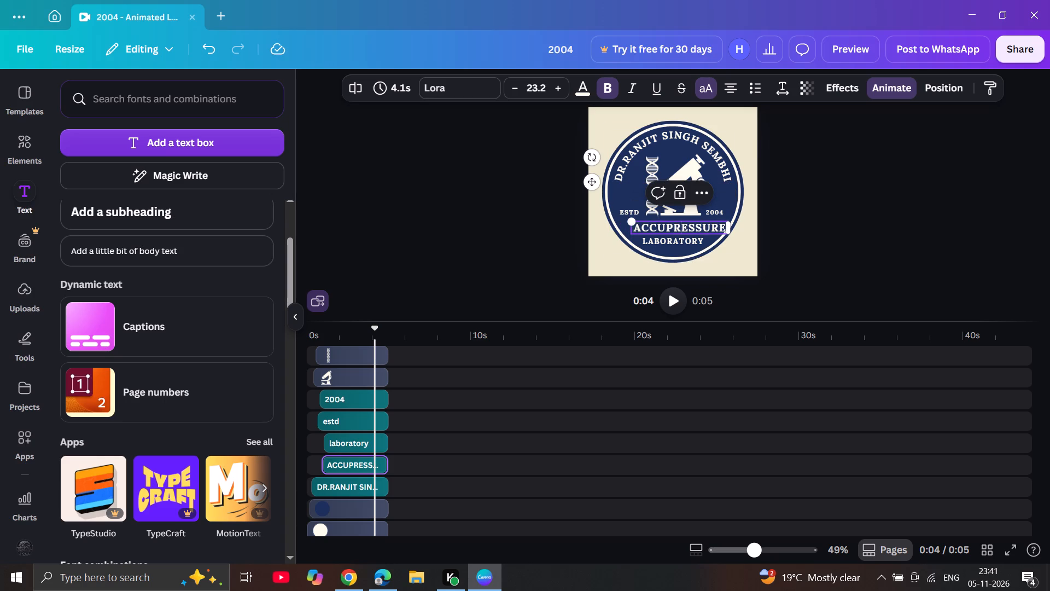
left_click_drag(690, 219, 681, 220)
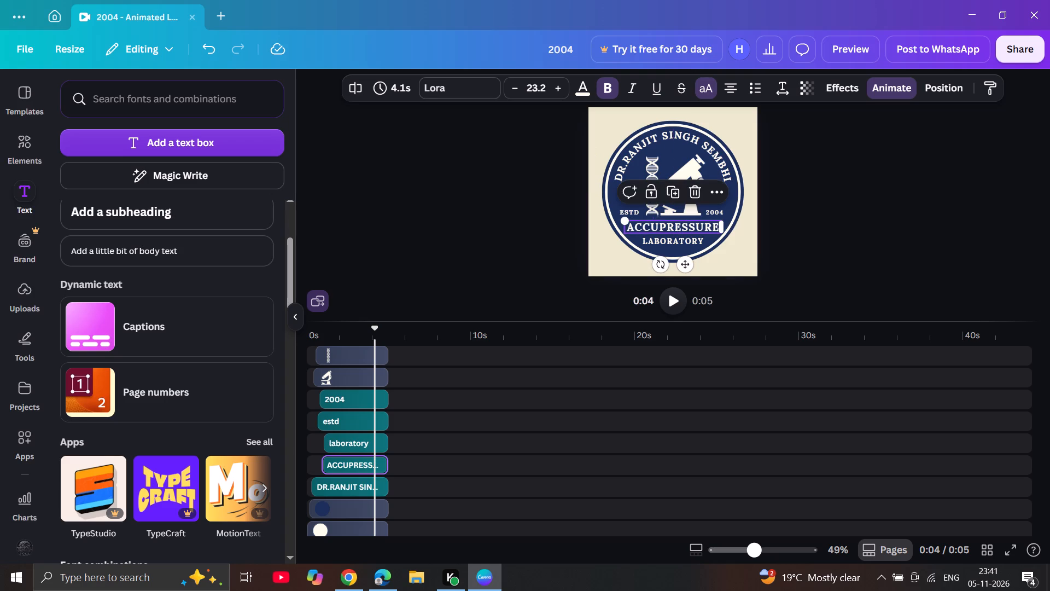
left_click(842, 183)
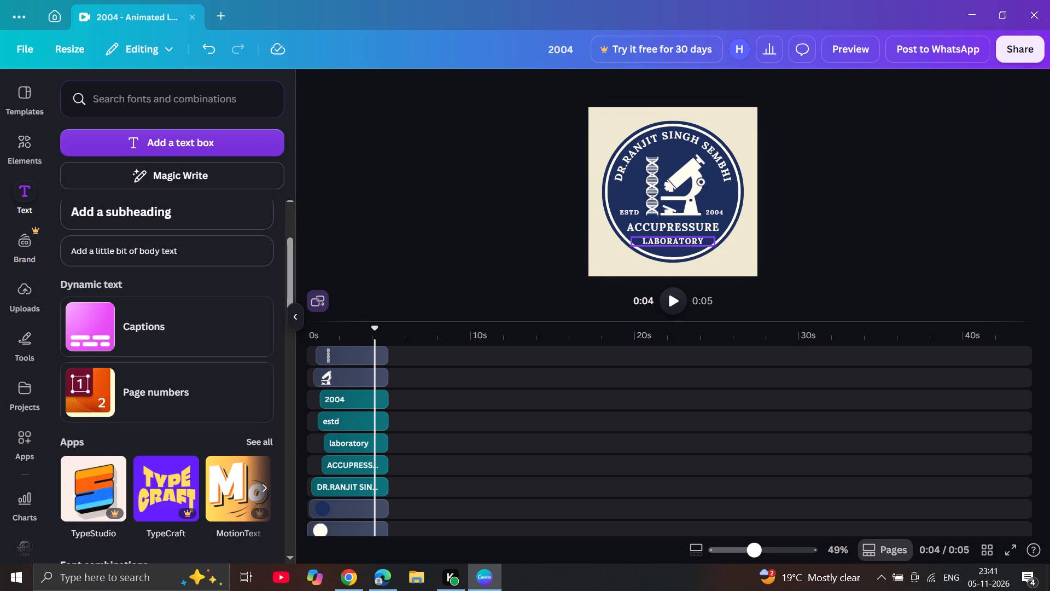
Replace the LABORATORY text at the bottom of the badge with CLINICS.
left_click(691, 241)
left_click(702, 241)
left_click(702, 241)
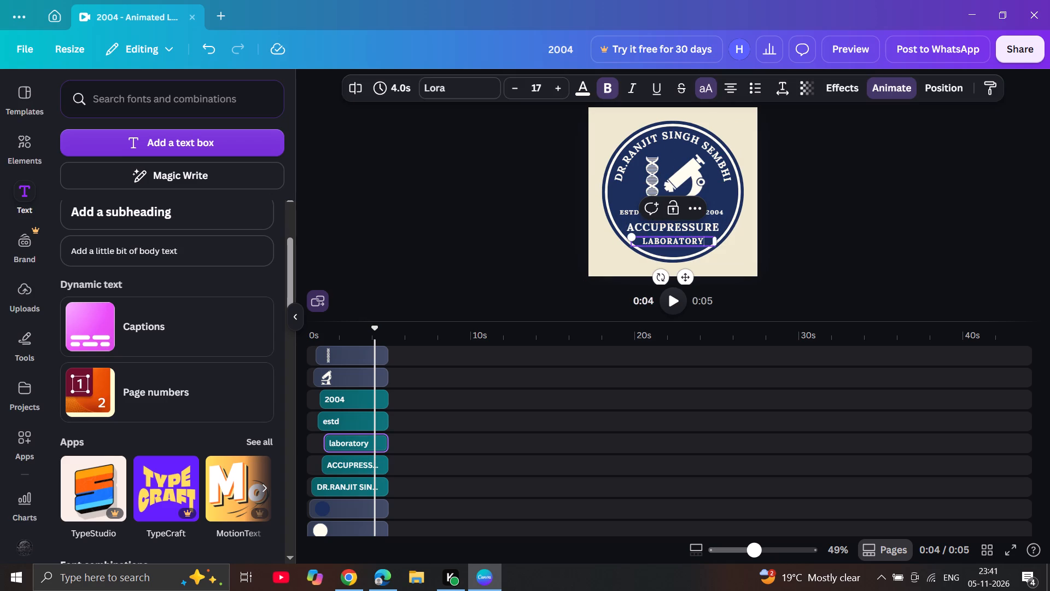
key("BackSpace")
key("BackSpace")
key("BackSpace")
key("BackSpace")
key("BackSpace")
key("BackSpace")
key("BackSpace")
key("BackSpace")
key("BackSpace")
key("BackSpace")
key("BackSpace")
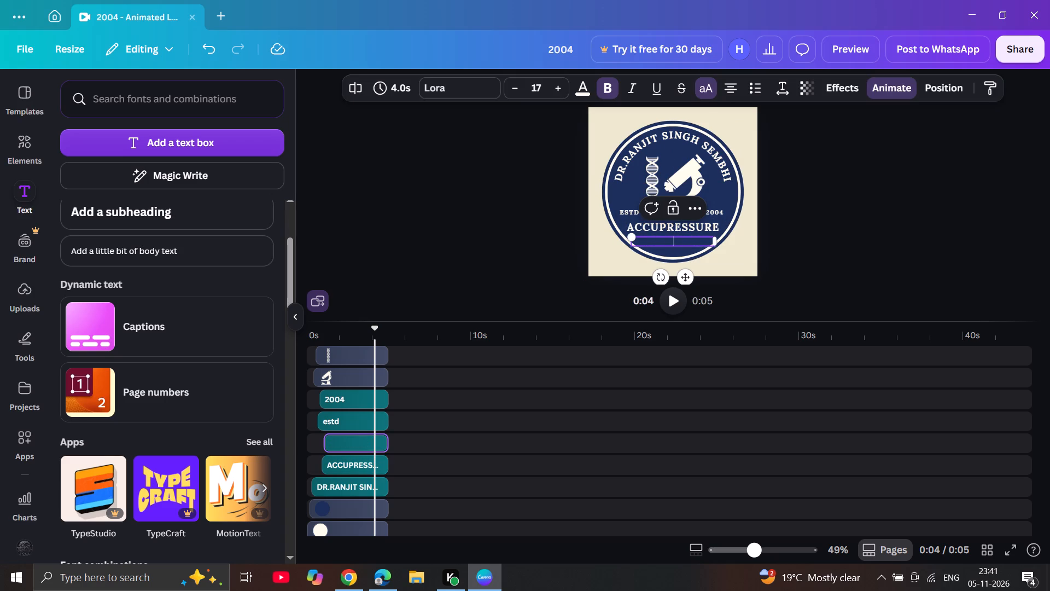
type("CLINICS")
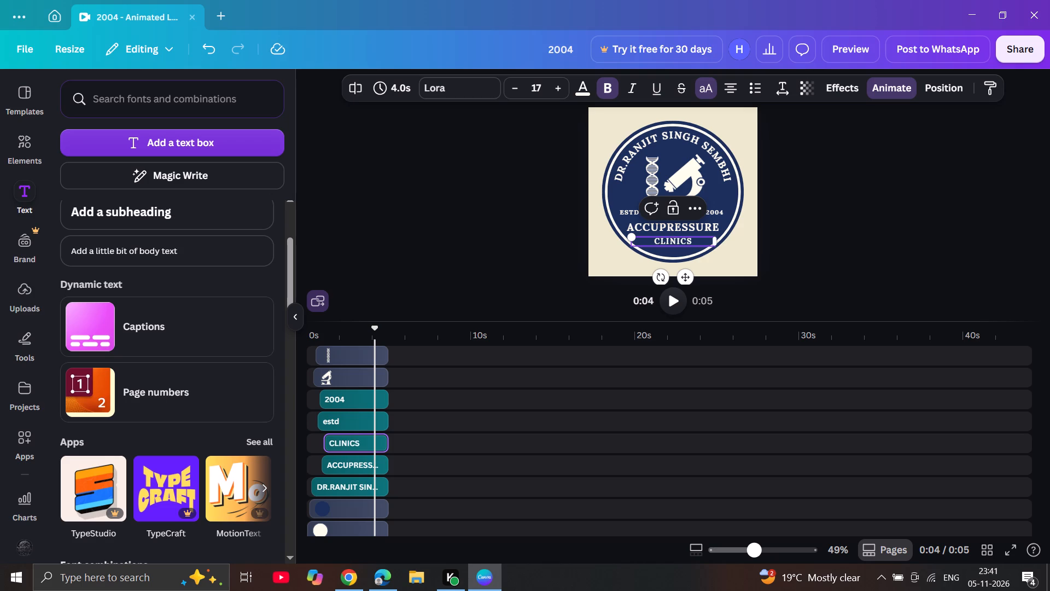
Replace the ACCUPRESSURE text with ORTHOPHATHECIAN.
left_click(715, 225)
left_click(715, 225)
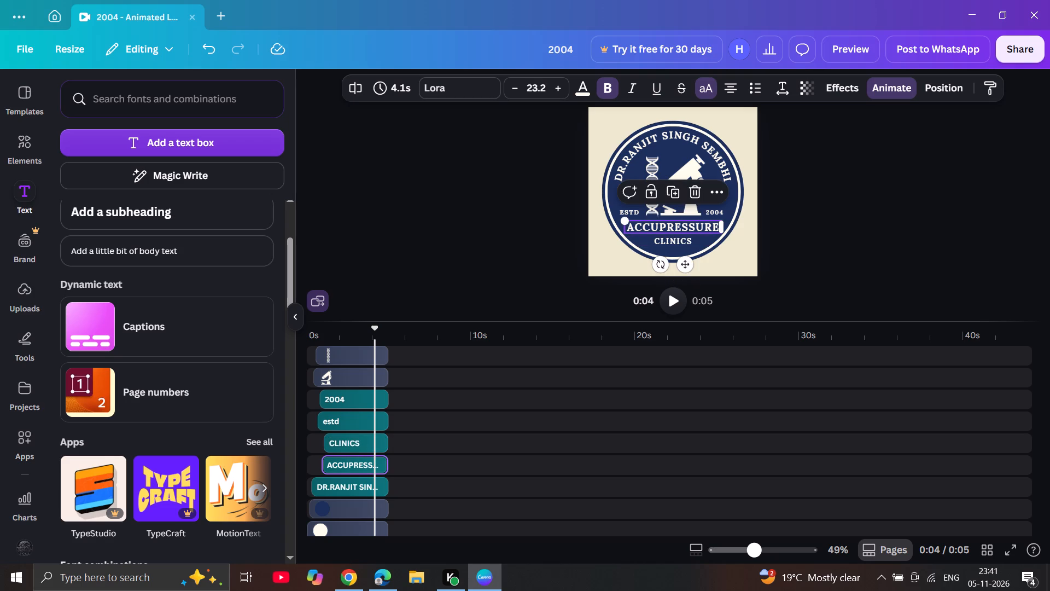
left_click(715, 225)
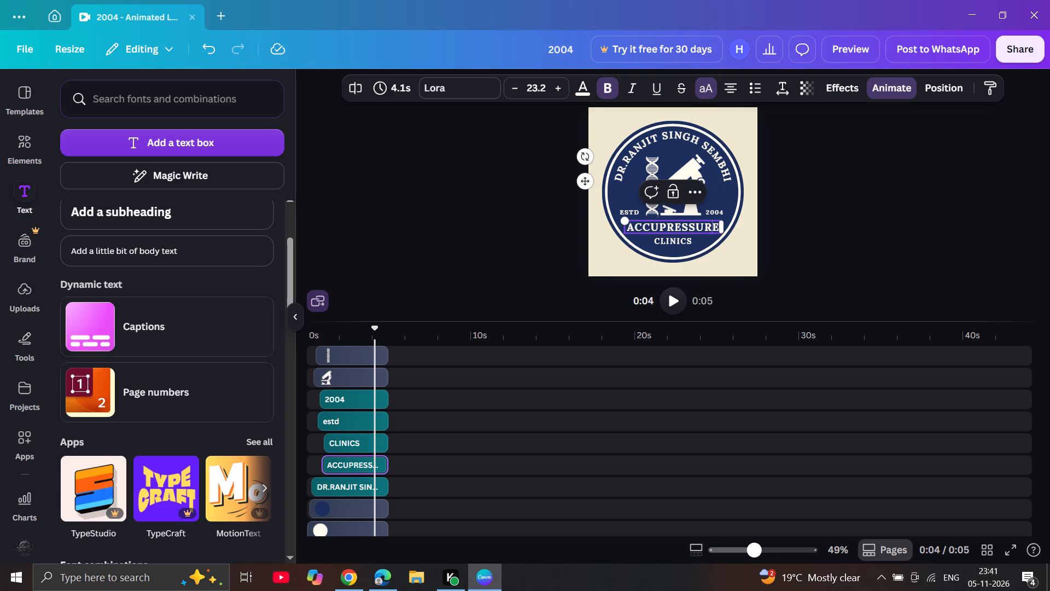
left_click(720, 228)
key("BackSpace")
key("BackSpace")
key("BackSpace")
key("BackSpace")
key("BackSpace")
key("BackSpace")
key("BackSpace")
key("BackSpace")
key("BackSpace")
key("BackSpace")
key("BackSpace")
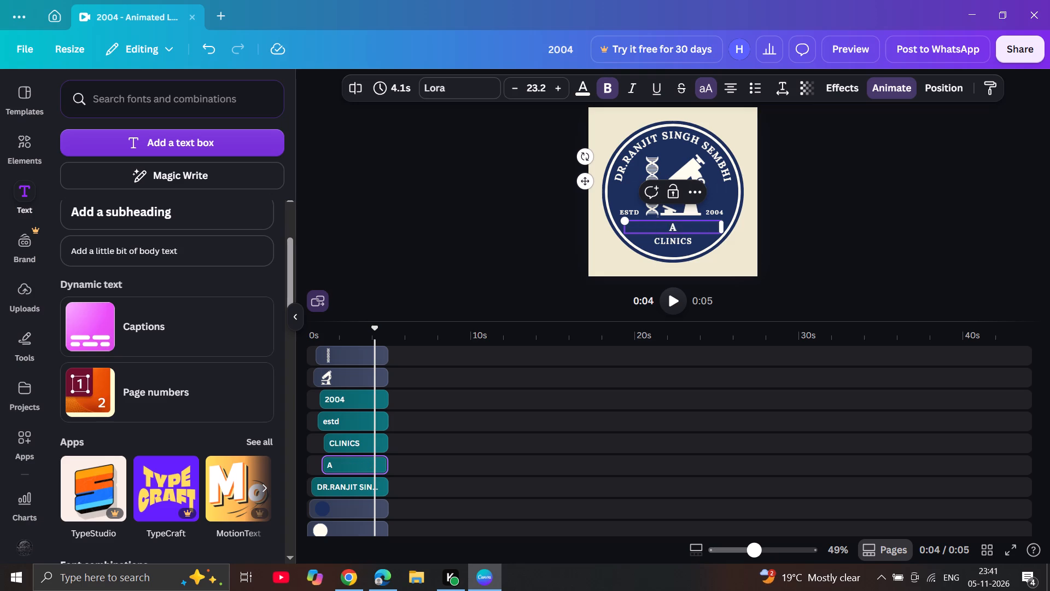
key("BackSpace")
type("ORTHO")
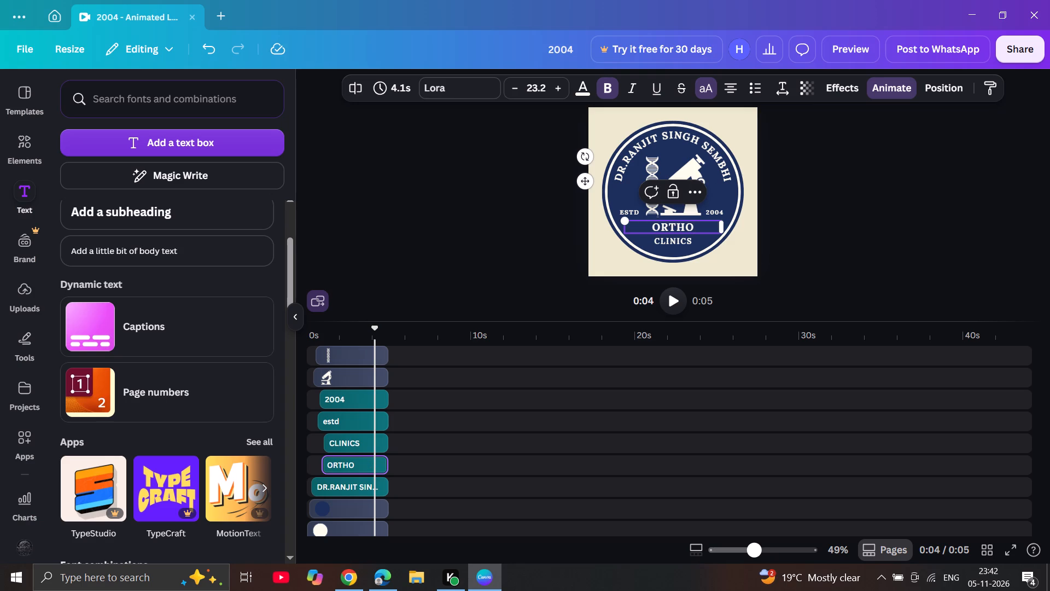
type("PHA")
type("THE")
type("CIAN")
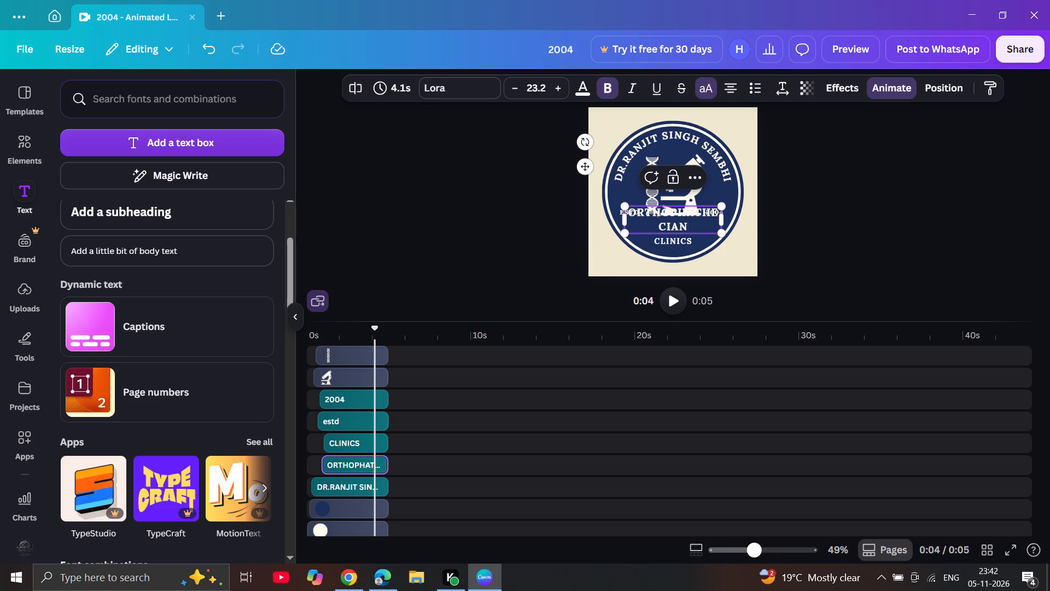
Fit ORTHOPHATHECIAN on one line at font size 17, centred in the badge above CLINICS.
left_click_drag(724, 222, 751, 222)
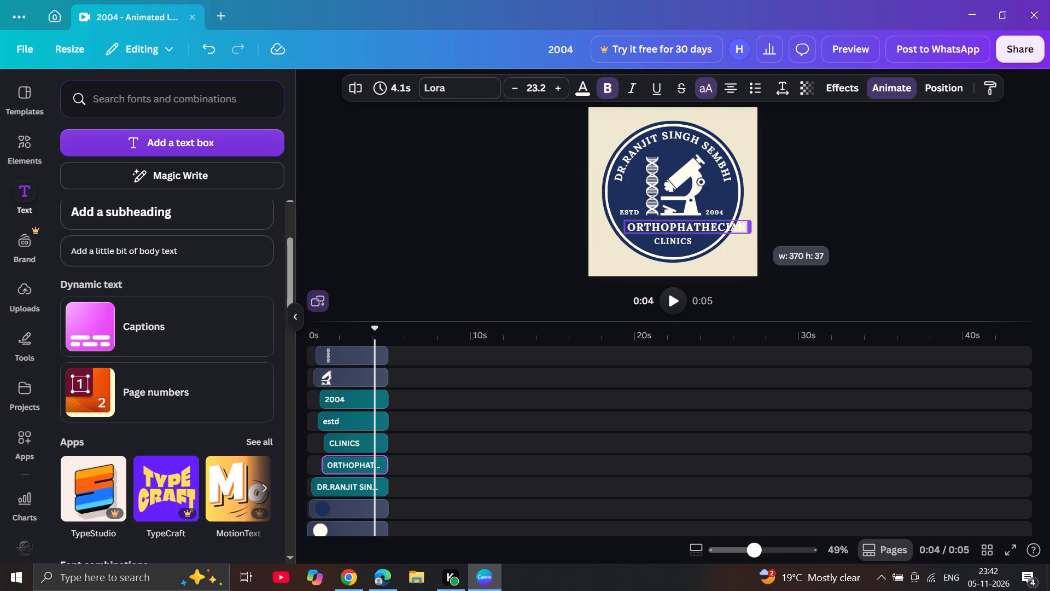
left_click_drag(751, 222, 755, 222)
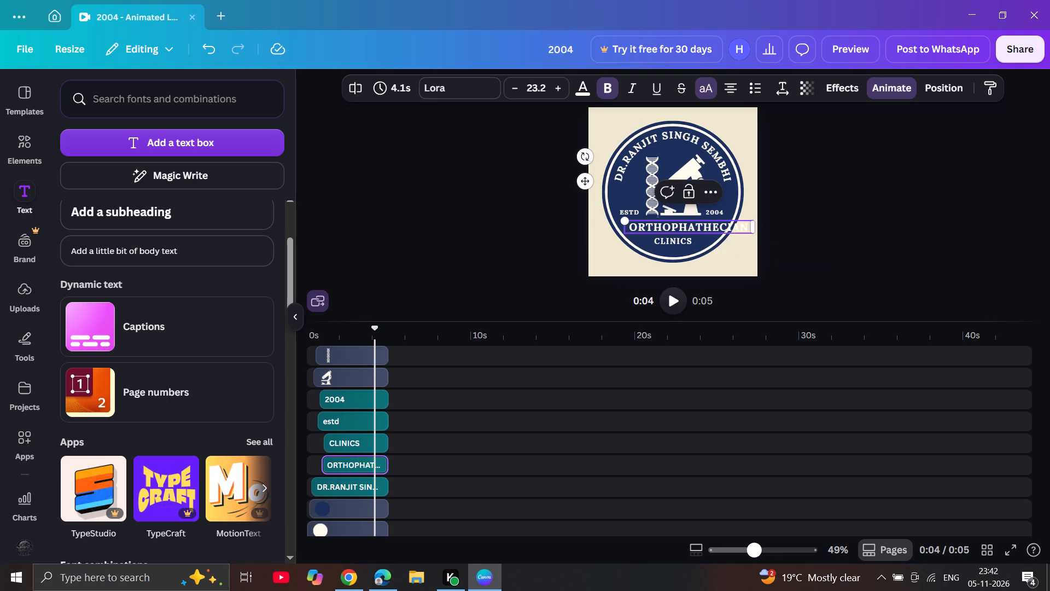
left_click_drag(626, 221, 660, 231)
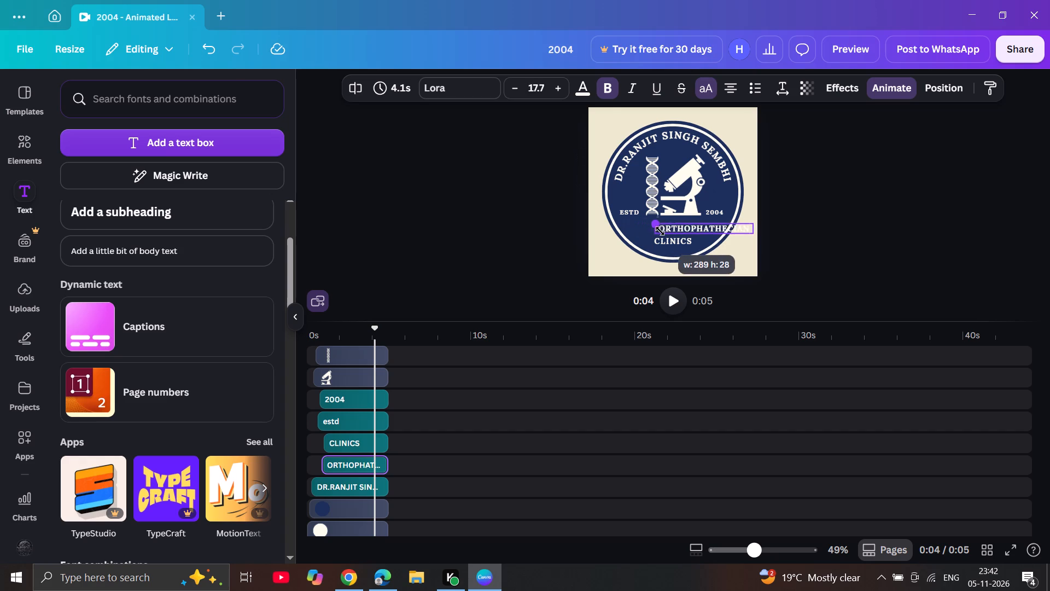
left_click_drag(660, 231, 658, 229)
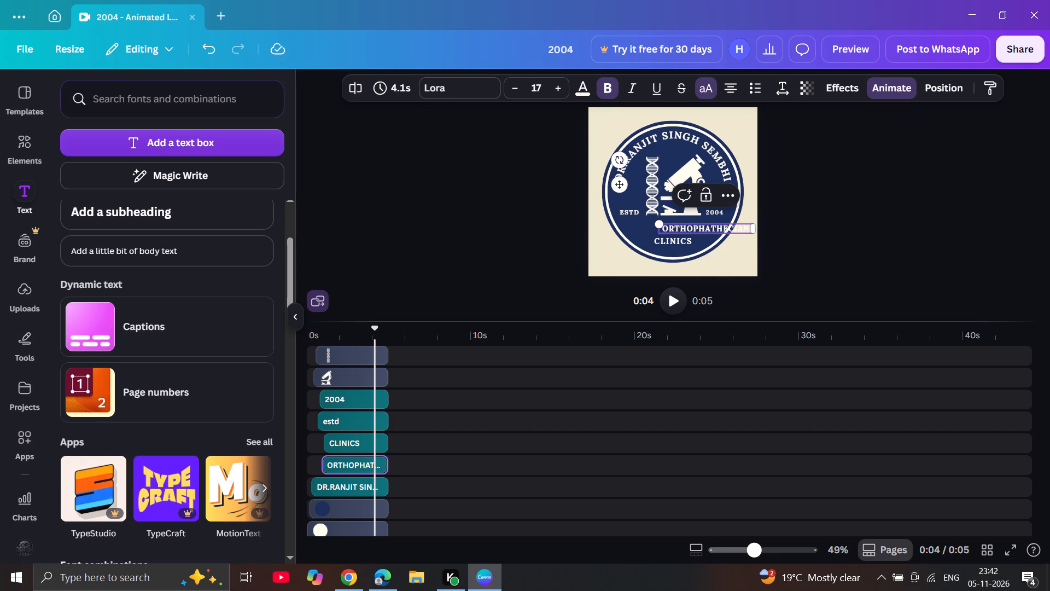
left_click_drag(690, 223, 661, 223)
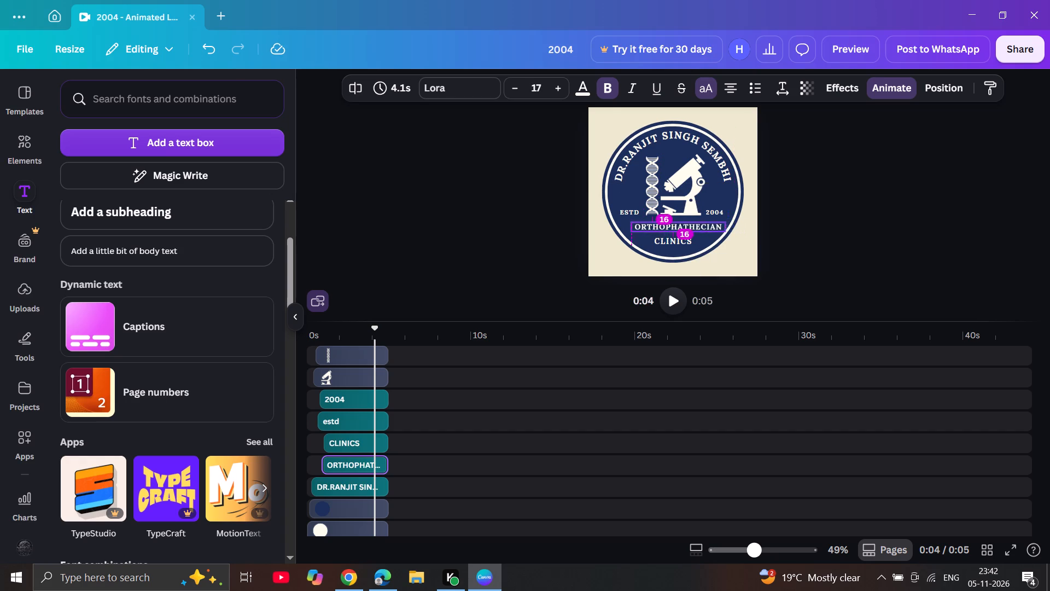
left_click_drag(661, 223, 656, 223)
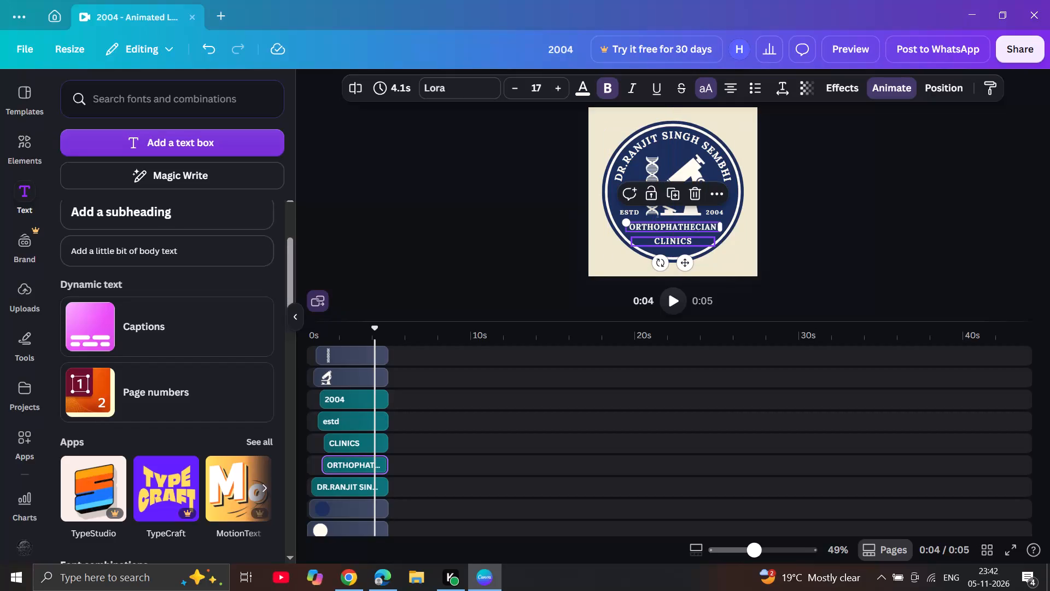
left_click(792, 242)
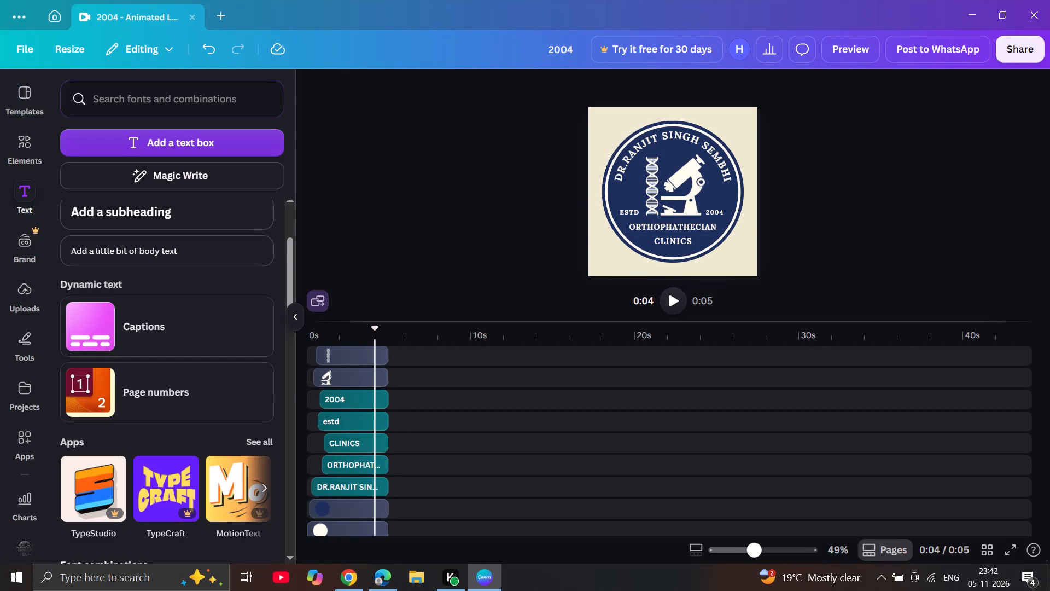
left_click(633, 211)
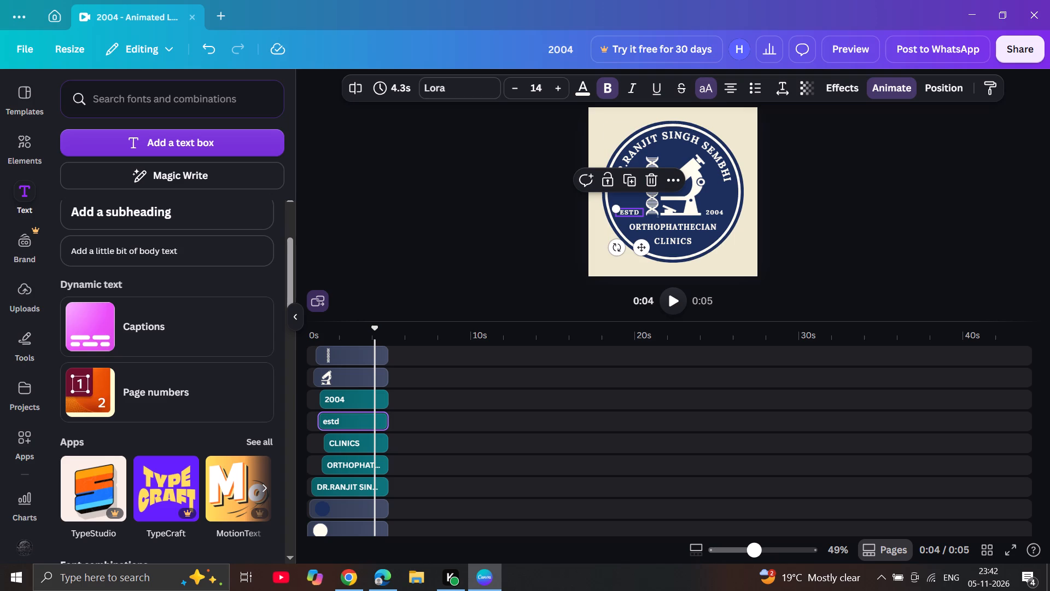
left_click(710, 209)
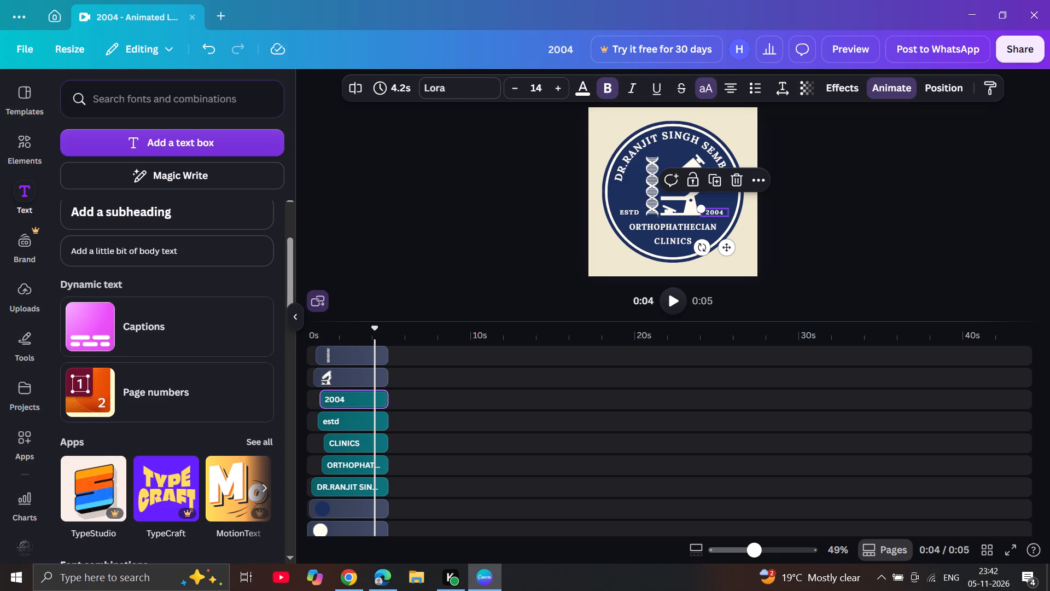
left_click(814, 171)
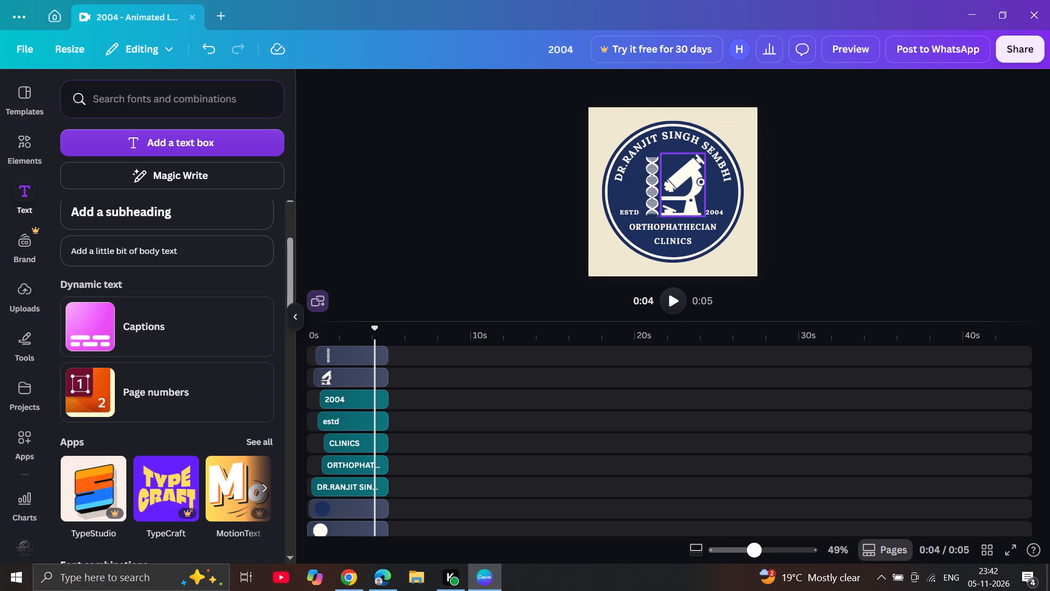
Search the text styles and font combinations for ORTHO.
left_click(213, 108)
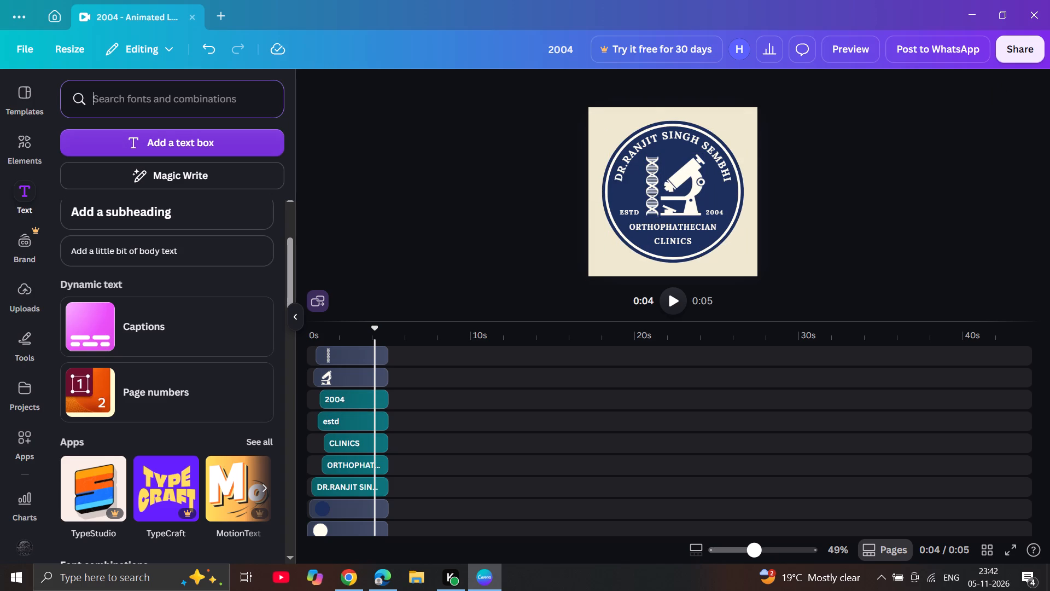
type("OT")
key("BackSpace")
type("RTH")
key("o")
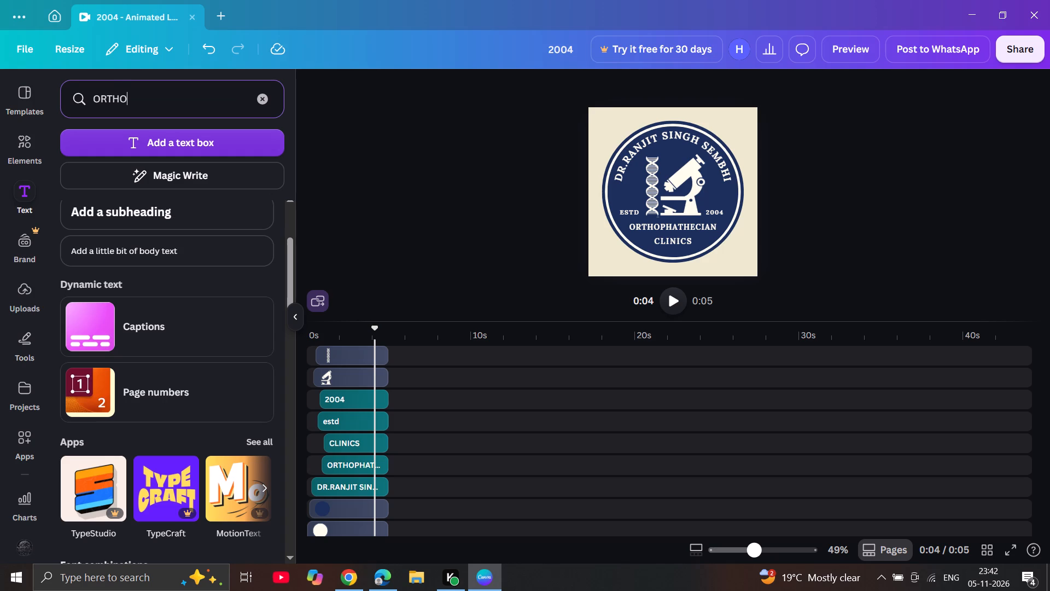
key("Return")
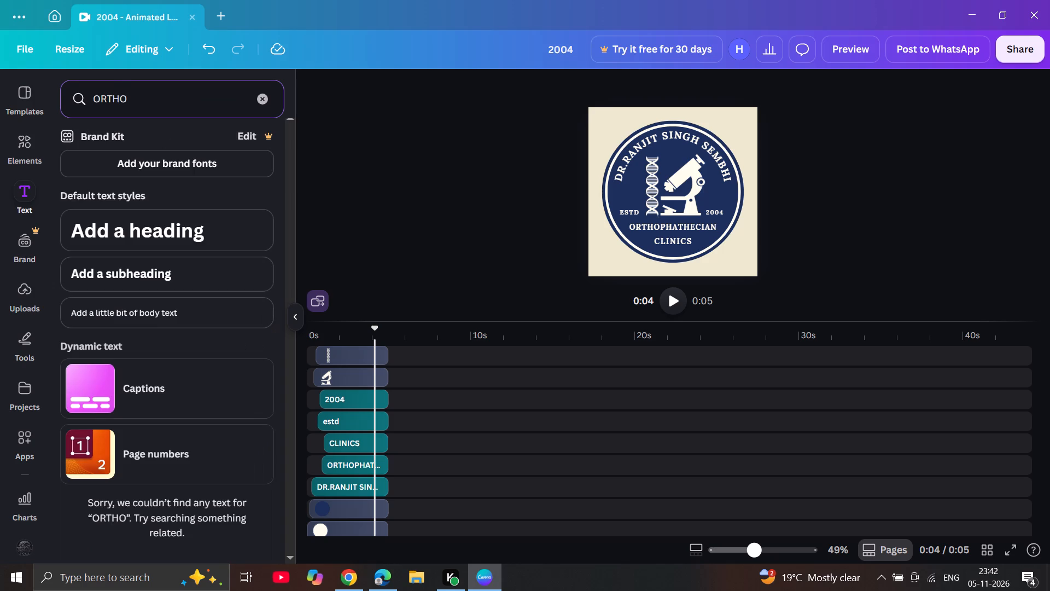
Search the elements library for orthopedic and look through the results.
left_click(23, 131)
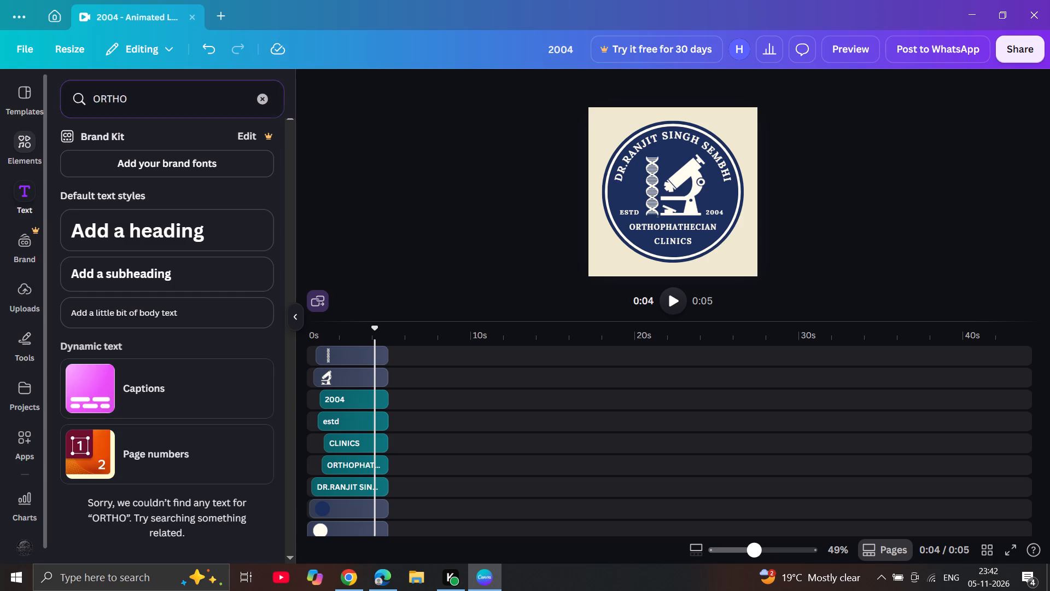
left_click(199, 90)
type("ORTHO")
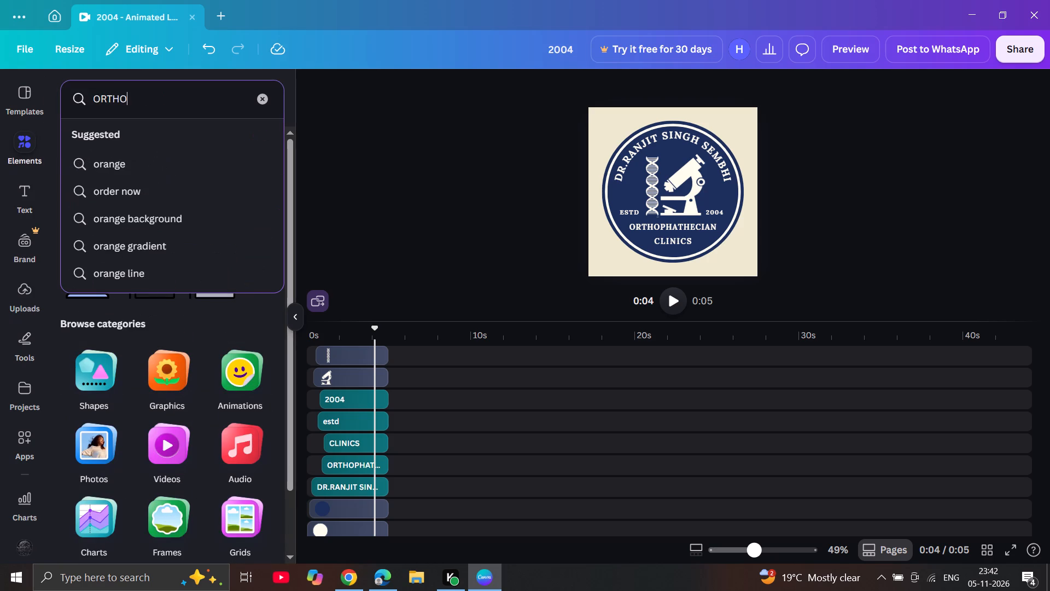
left_click(169, 158)
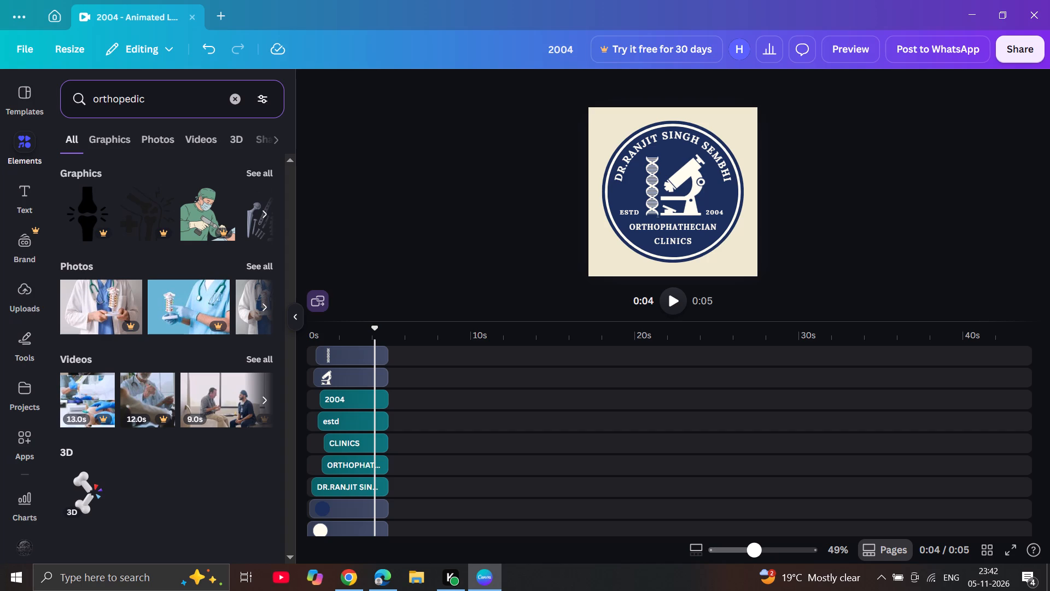
scroll(168, 440, "down", 4)
scroll(168, 440, "up", 2)
Search the elements library for BONE SYSTEM.
left_click(230, 101)
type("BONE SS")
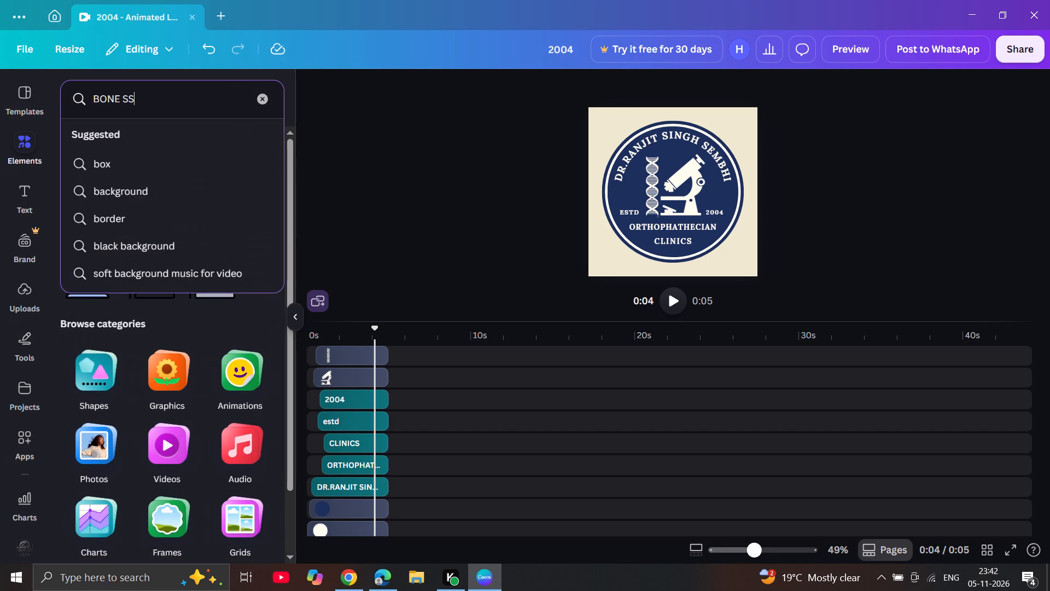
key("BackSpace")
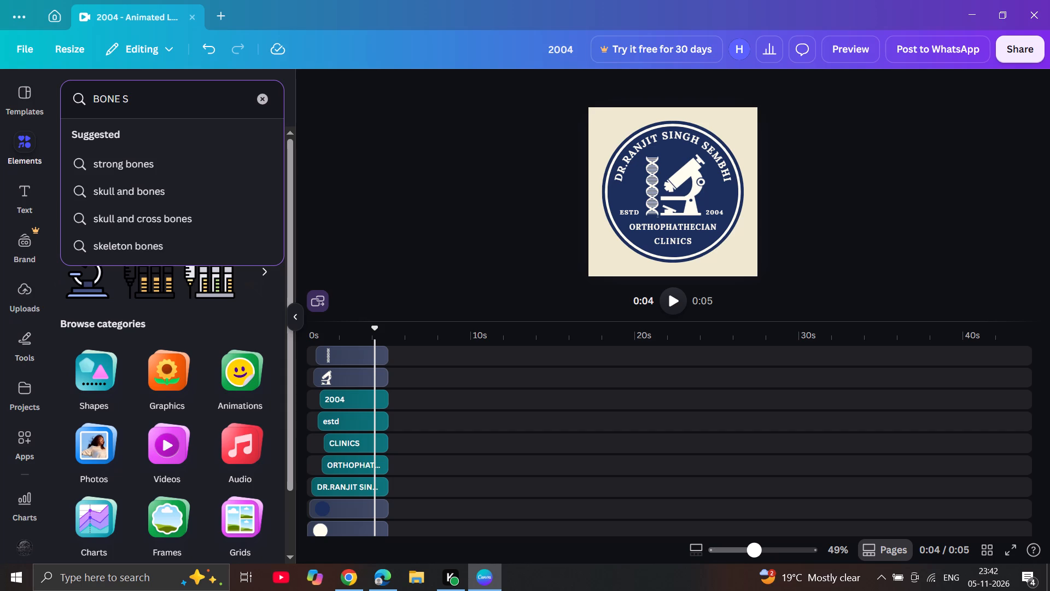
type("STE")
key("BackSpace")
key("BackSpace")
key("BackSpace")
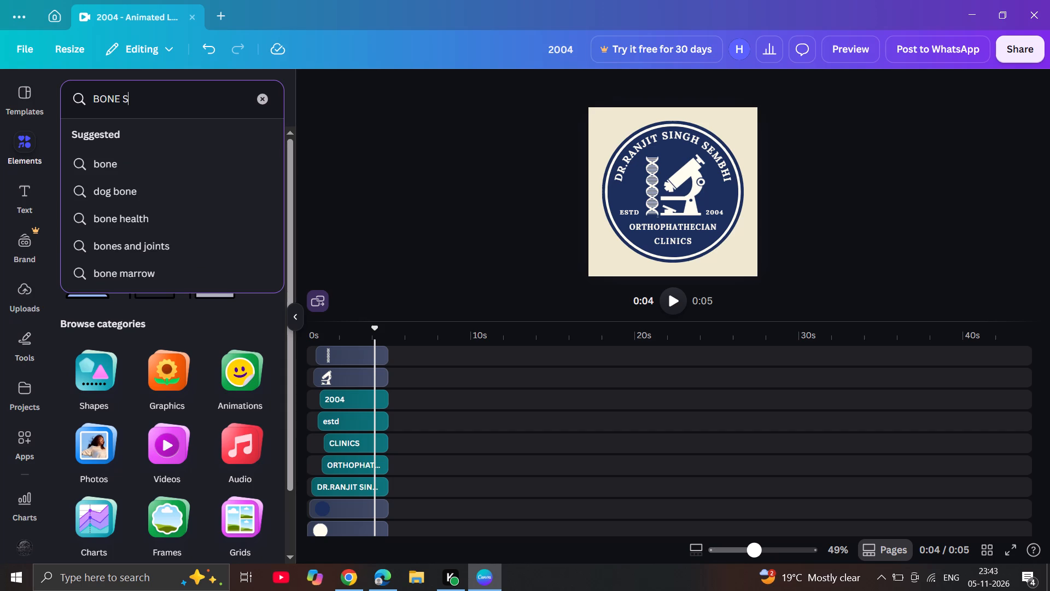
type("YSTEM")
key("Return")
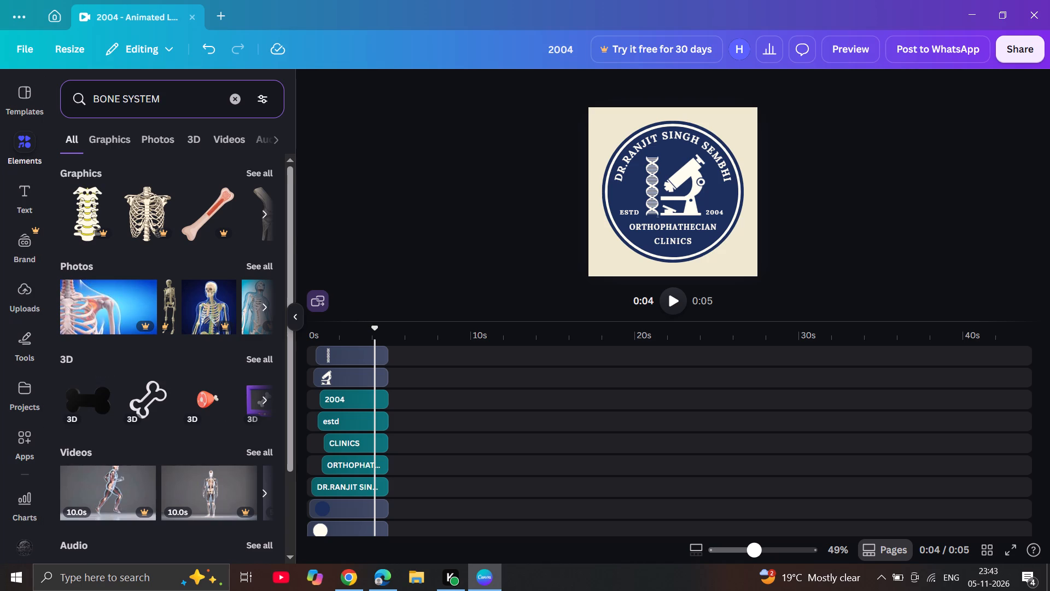
Examine the audio, 3D and graphics results for a bone or skeleton illustration suited to the badge.
scroll(153, 433, "down", 3)
left_click(81, 481)
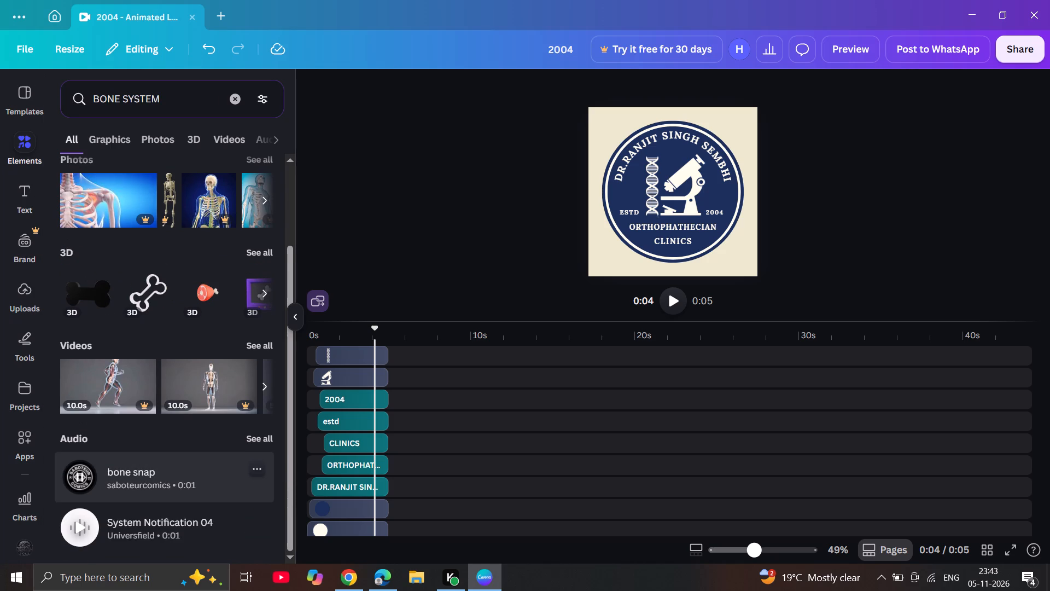
left_click(83, 480)
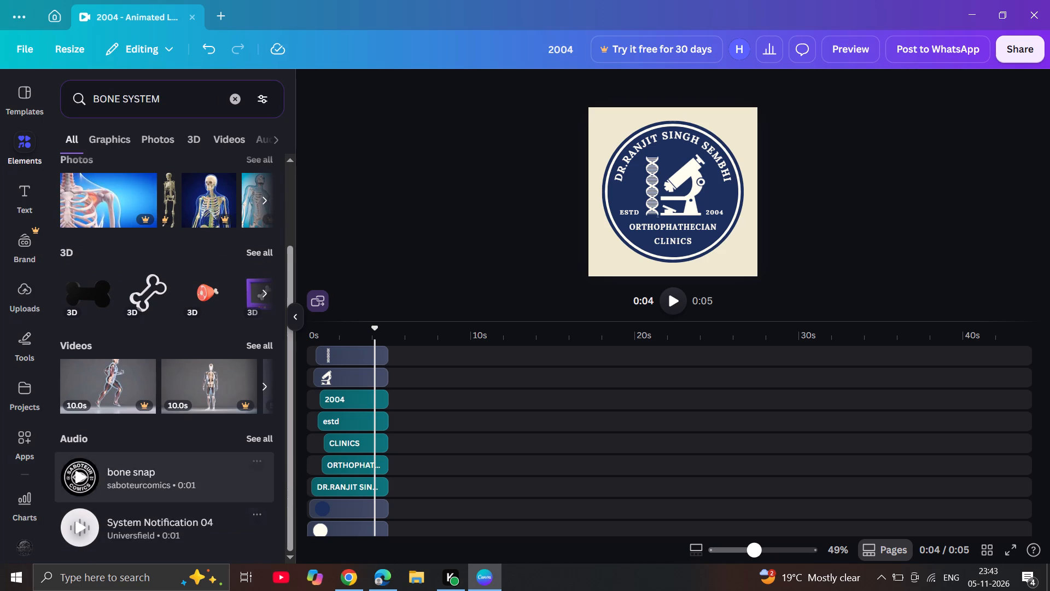
scroll(235, 304, "left", 3)
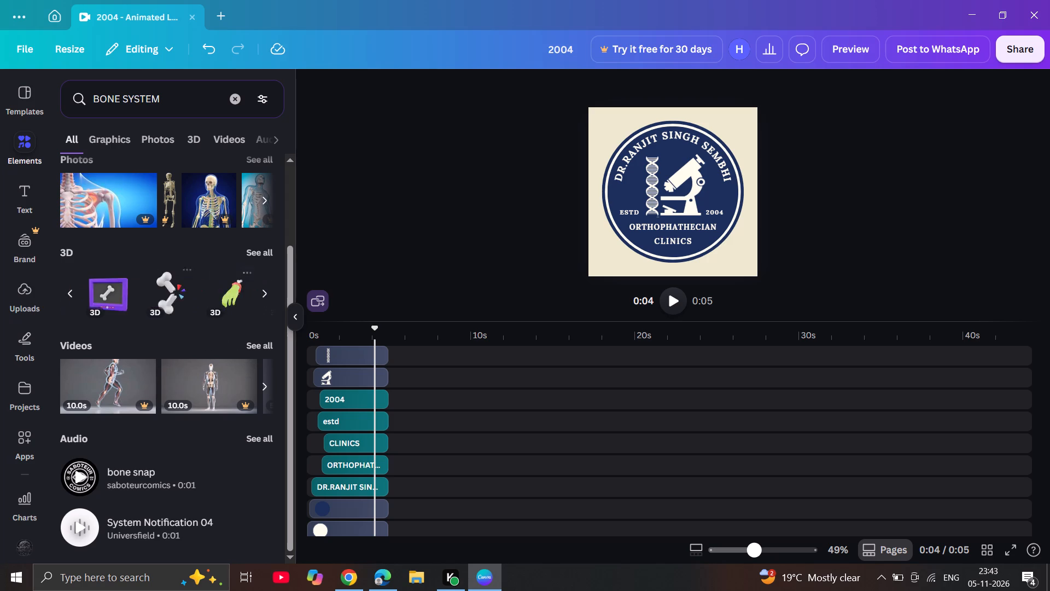
scroll(235, 304, "left", 6)
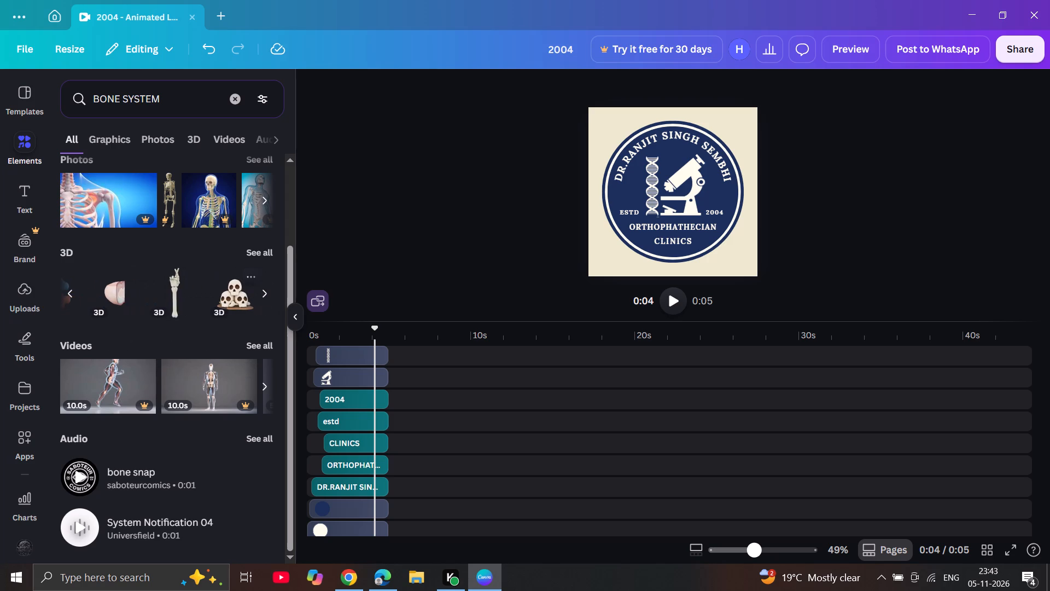
scroll(235, 304, "left", 4)
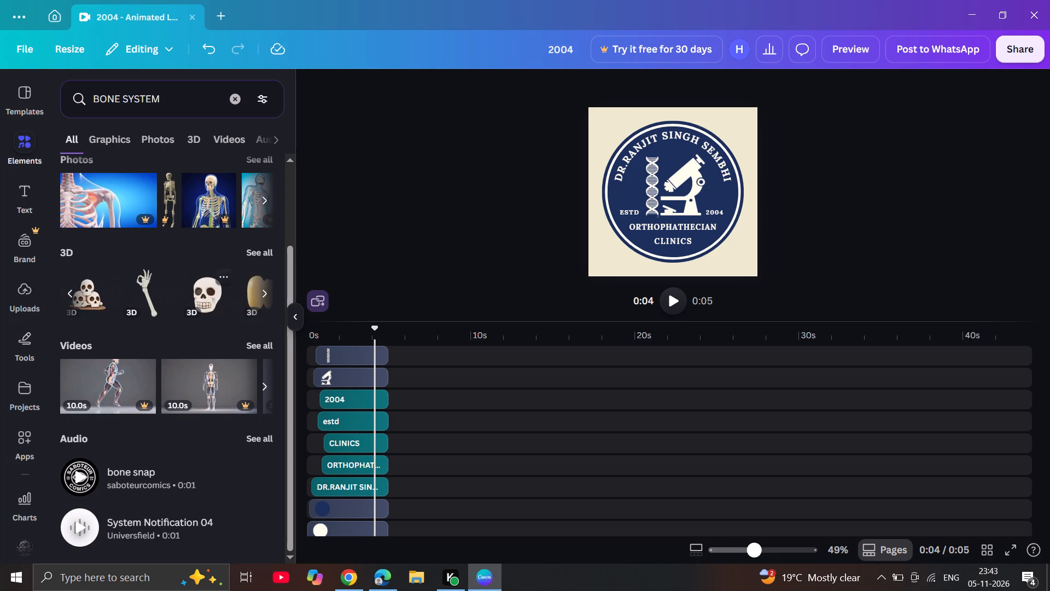
scroll(235, 304, "left", 3)
scroll(219, 384, "up", 3)
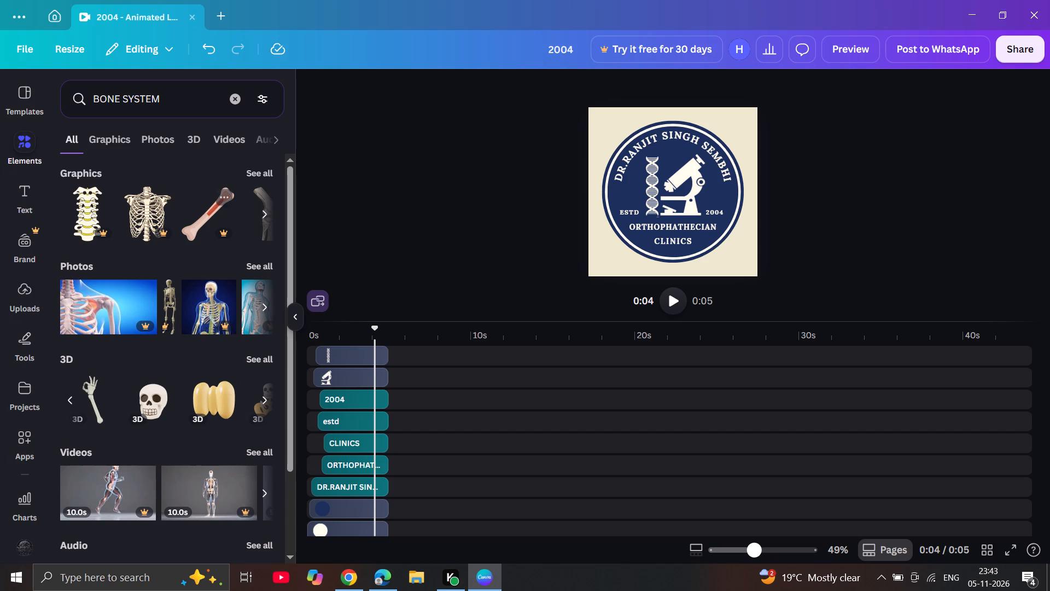
scroll(161, 207, "left", 4)
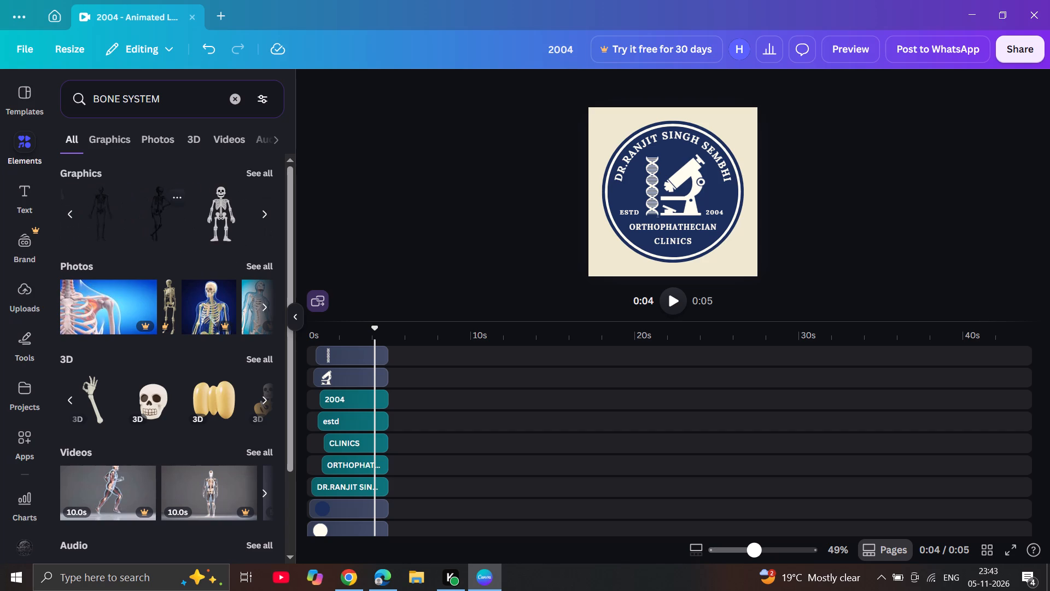
scroll(154, 205, "left", 2)
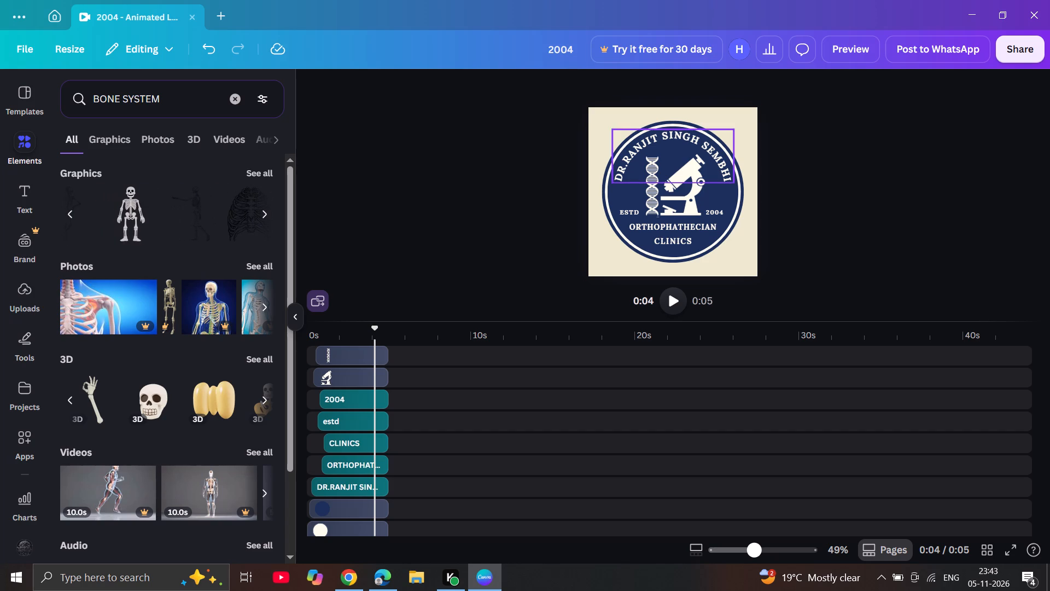
Delete the DNA helix graphic beside the microscope in the badge.
left_click(651, 195)
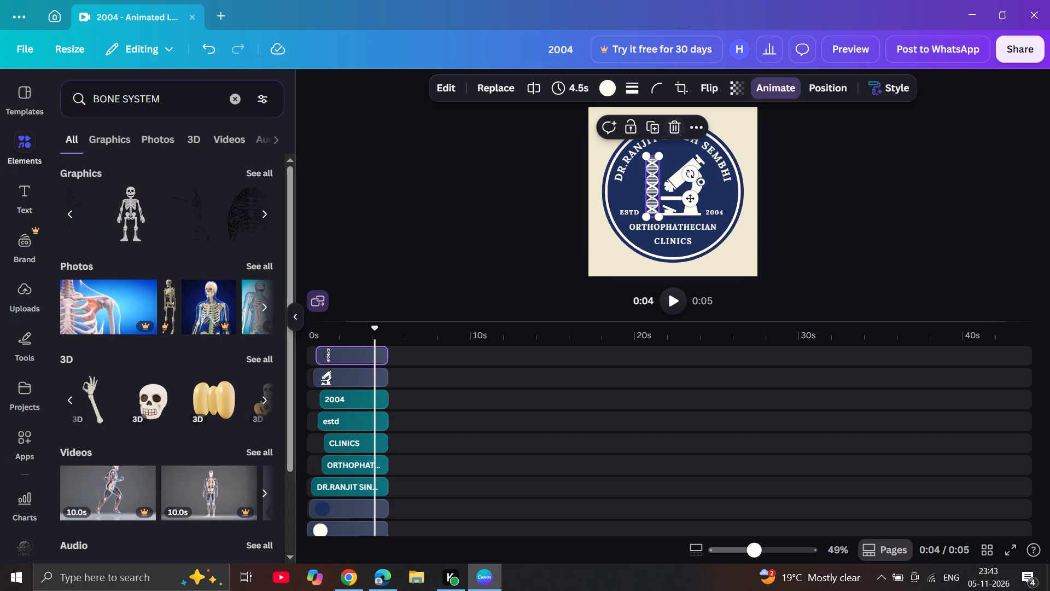
left_click(676, 126)
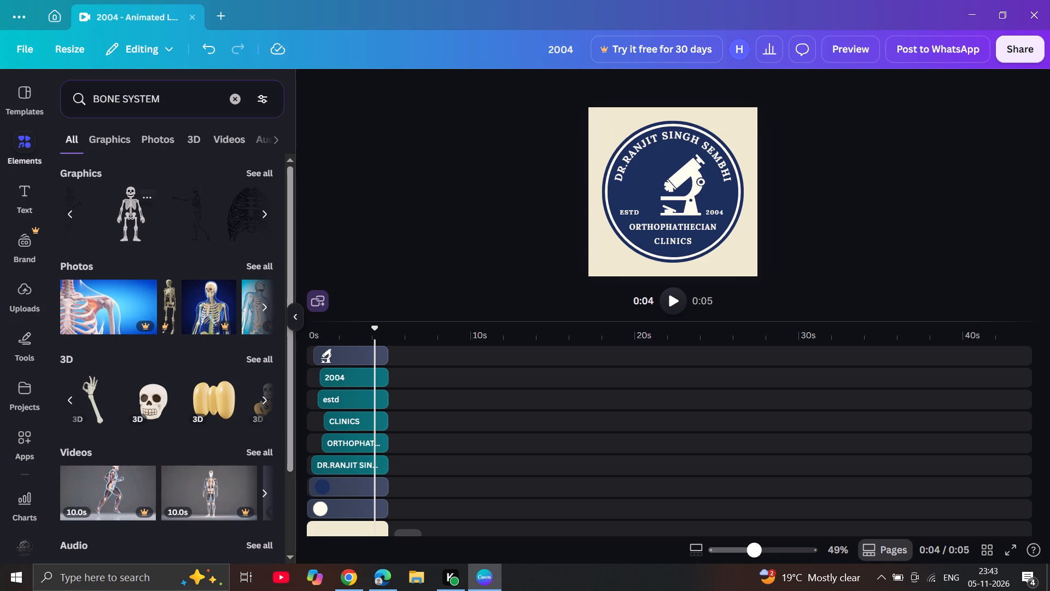
Add the grey front-facing skeleton graphic, scale it down and stand it in the badge between ESTD and the microscope.
left_click(132, 214)
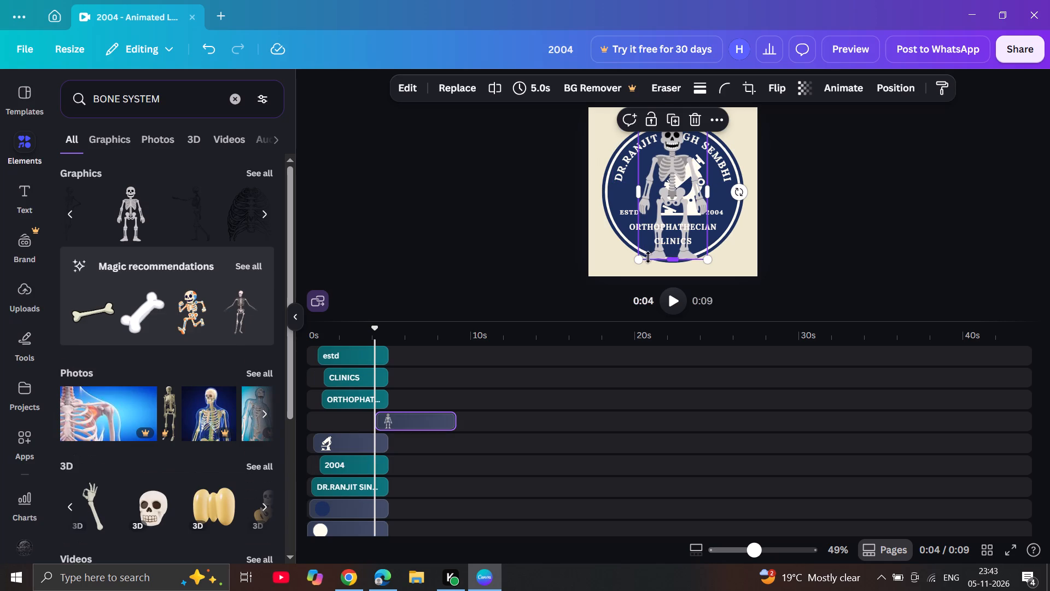
left_click(640, 257)
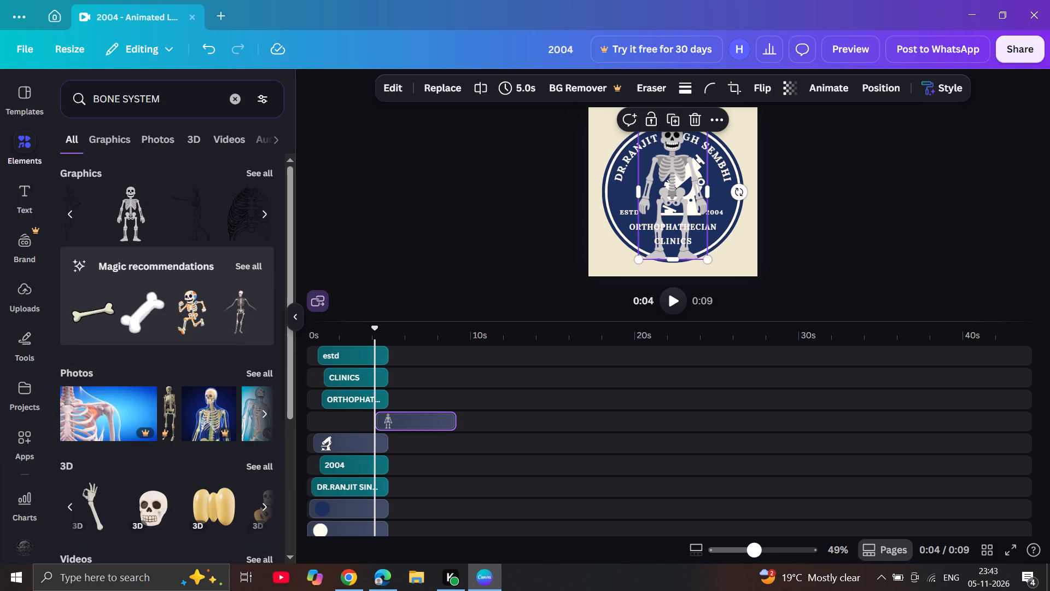
left_click_drag(641, 262, 668, 167)
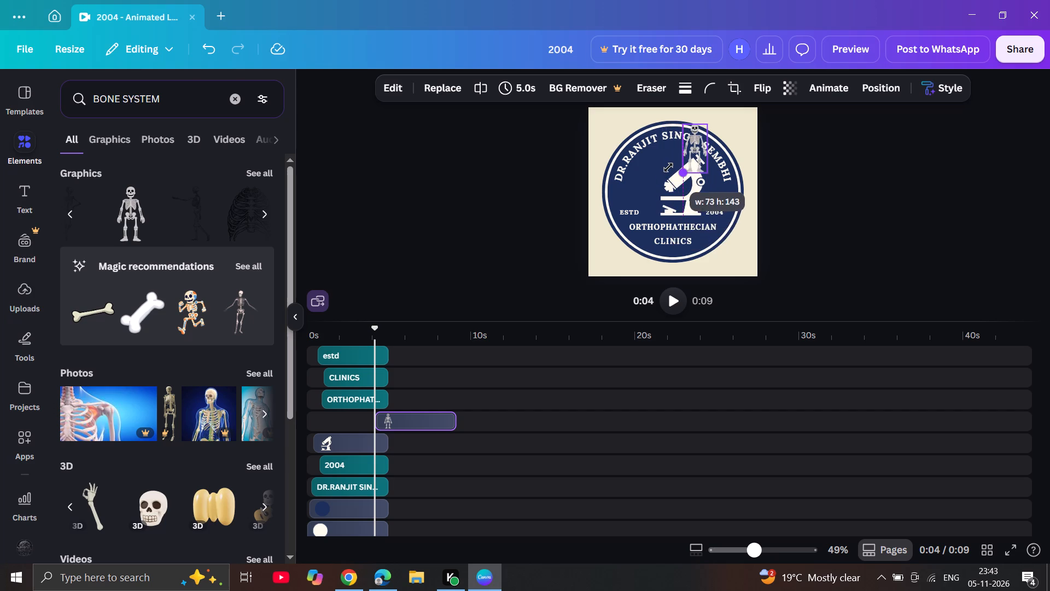
left_click_drag(668, 167, 656, 187)
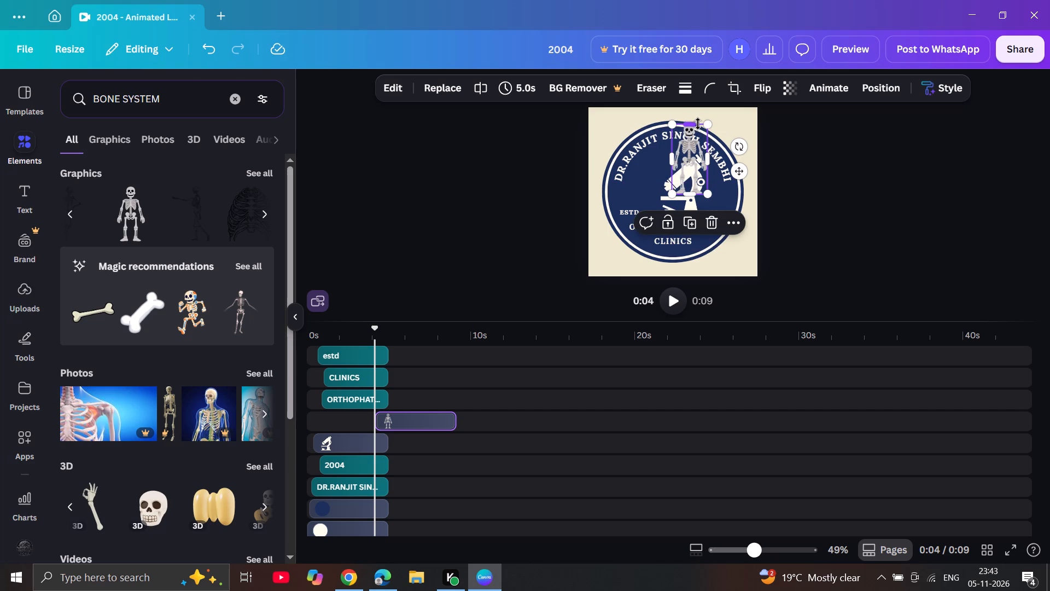
left_click_drag(690, 147, 662, 170)
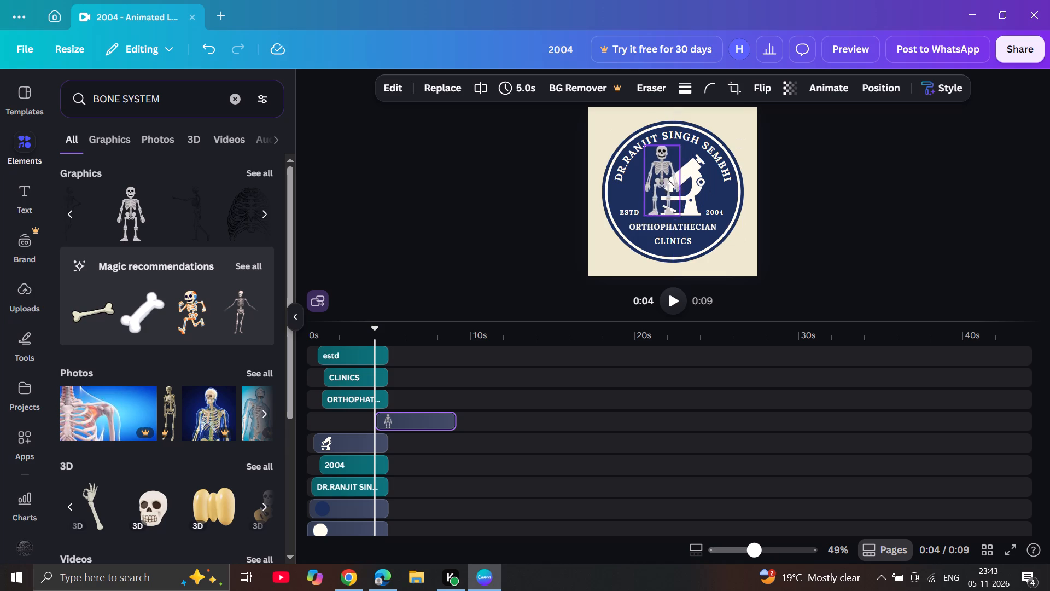
left_click_drag(662, 170, 651, 171)
left_click_drag(669, 217, 663, 212)
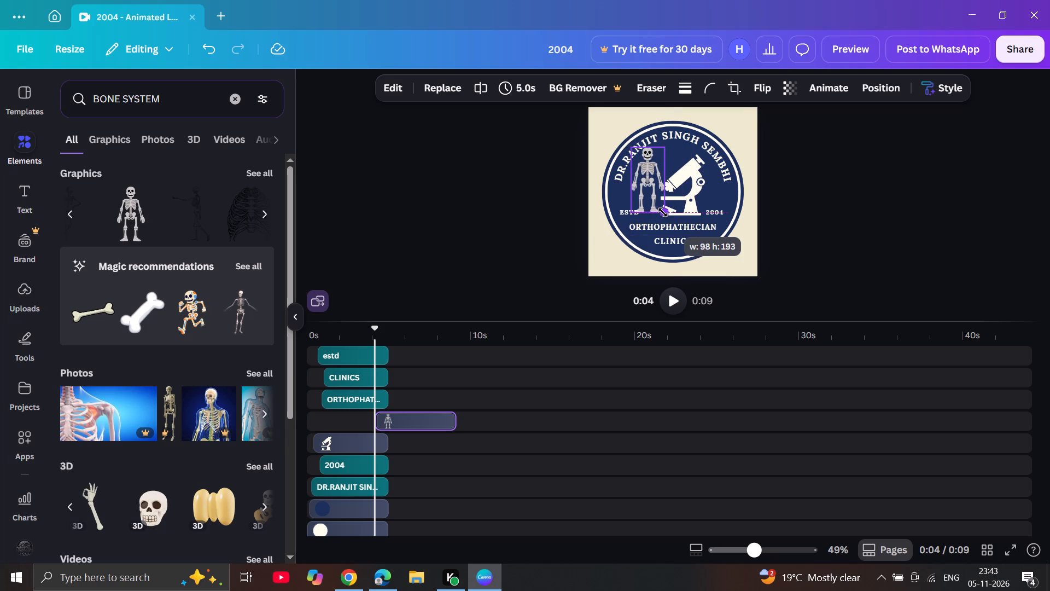
left_click_drag(663, 212, 657, 208)
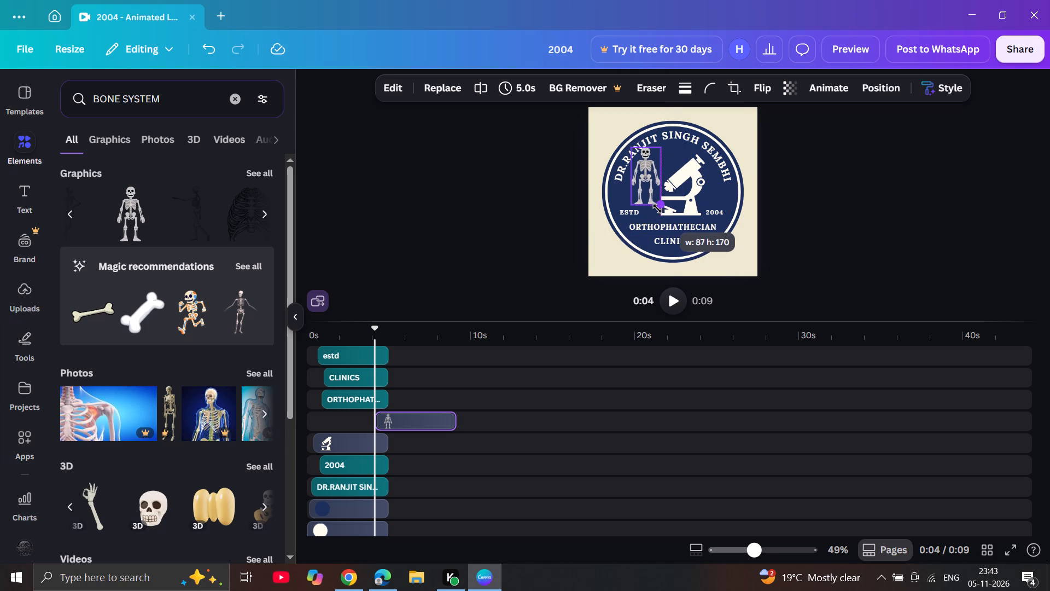
left_click_drag(657, 208, 647, 201)
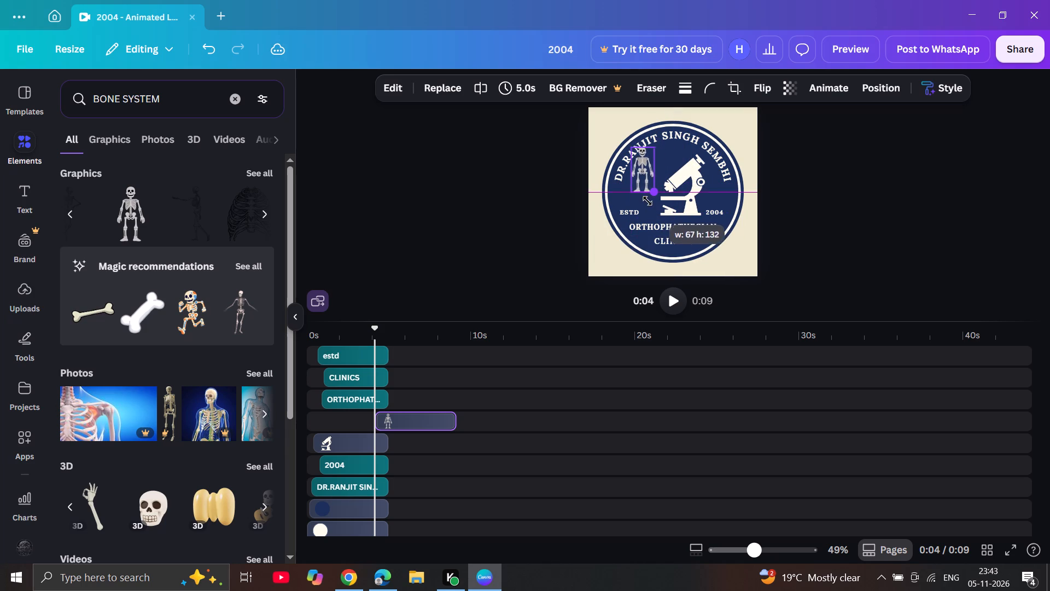
left_click_drag(647, 201, 650, 206)
left_click_drag(638, 174, 643, 186)
left_click(549, 239)
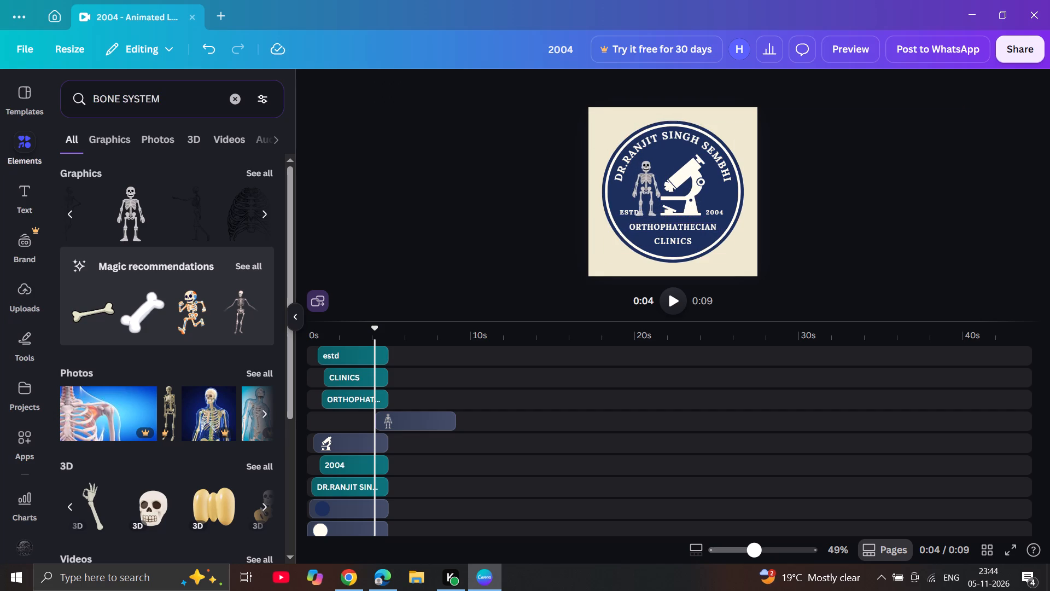
Scale the microscope down slightly and place it beside the skeleton, above ORTHOPHATHECIAN.
left_click(678, 159)
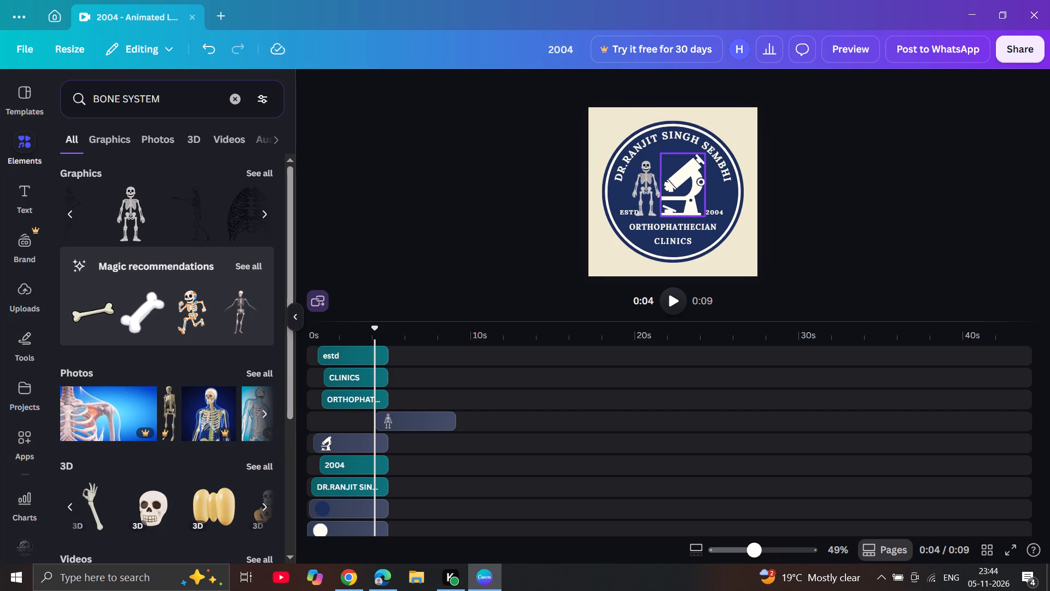
left_click_drag(660, 150, 668, 160)
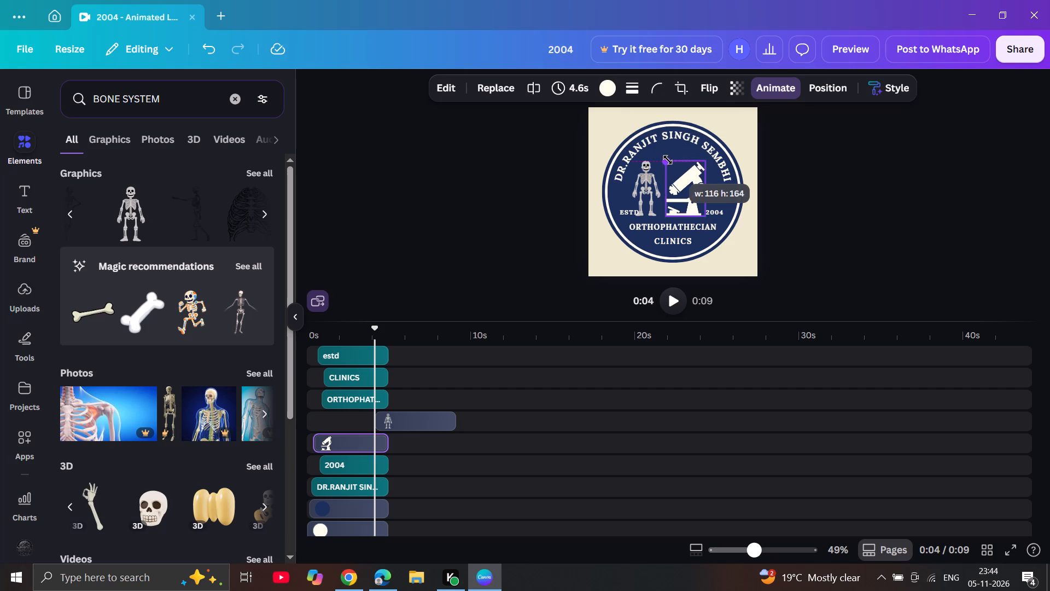
left_click_drag(668, 160, 670, 163)
left_click_drag(696, 177, 690, 175)
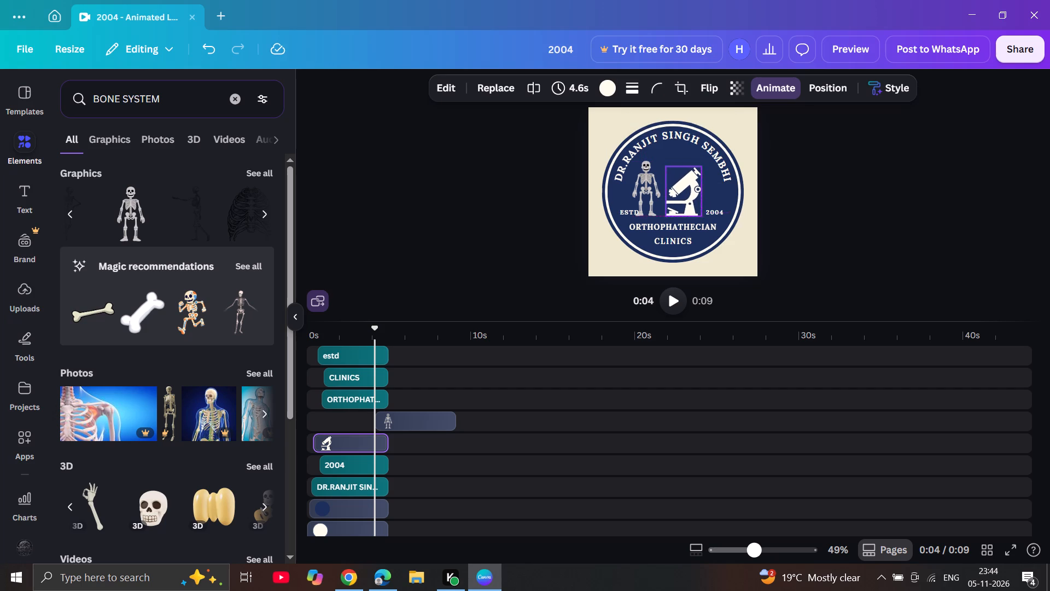
left_click_drag(690, 175, 690, 177)
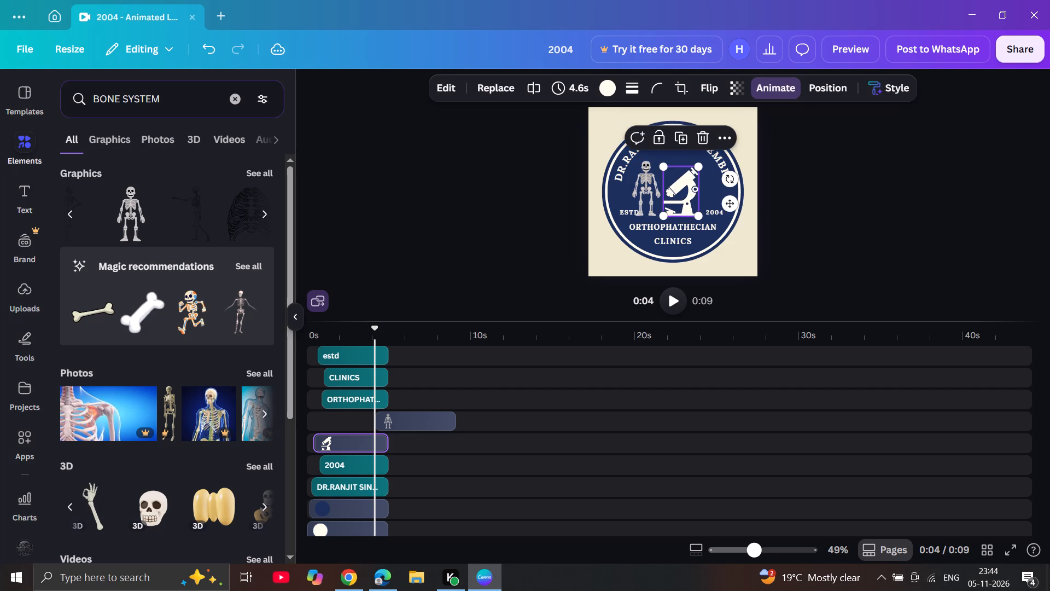
Fine-tune the badge spacing by shifting the skeleton and microscope slightly to the right and placing 2004 slightly higher beside the microscope's base.
left_click(651, 188)
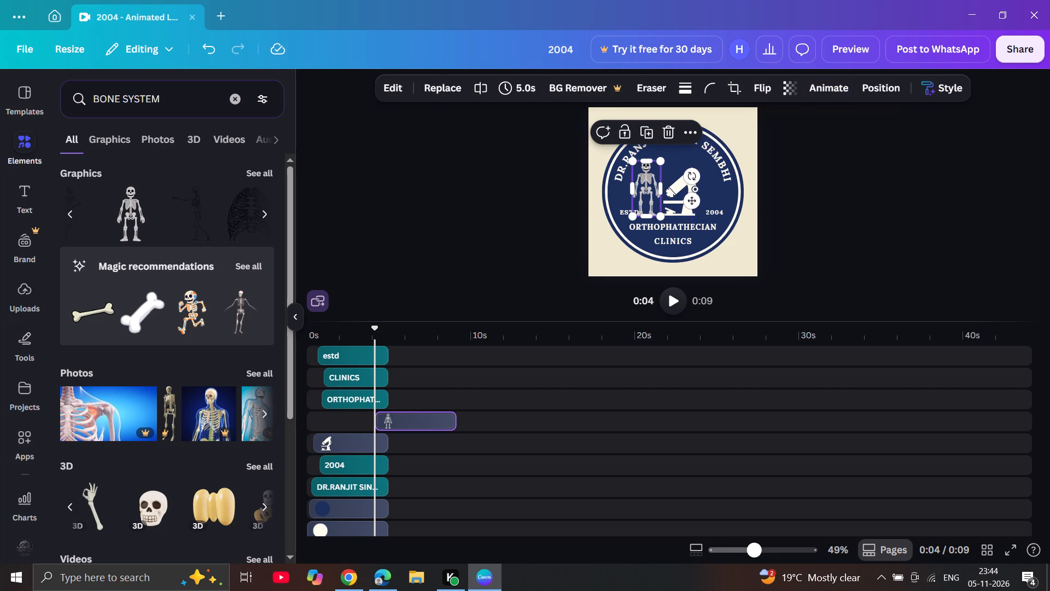
left_click(786, 188)
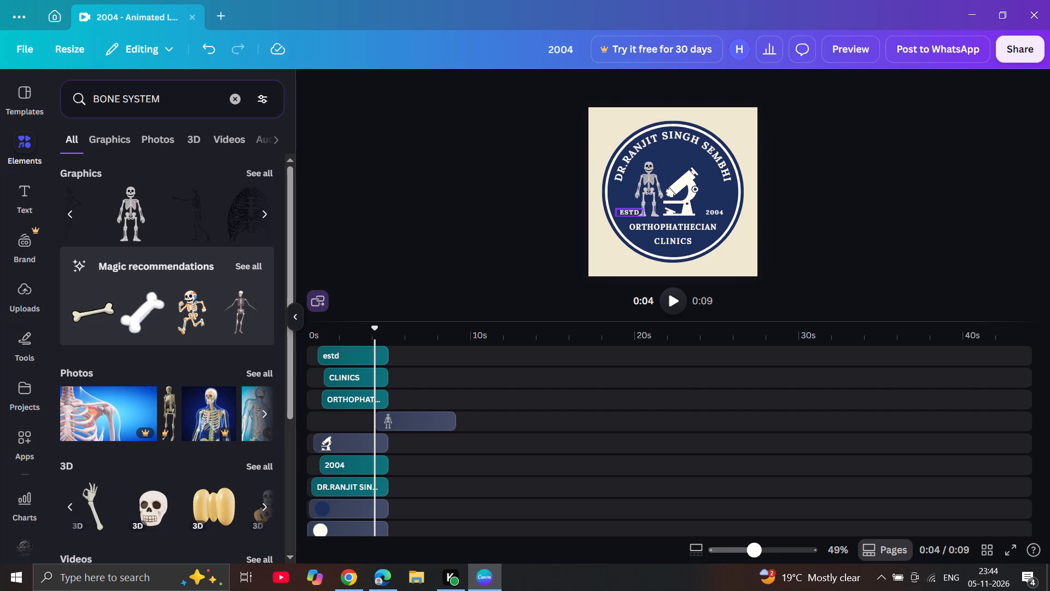
left_click(713, 208)
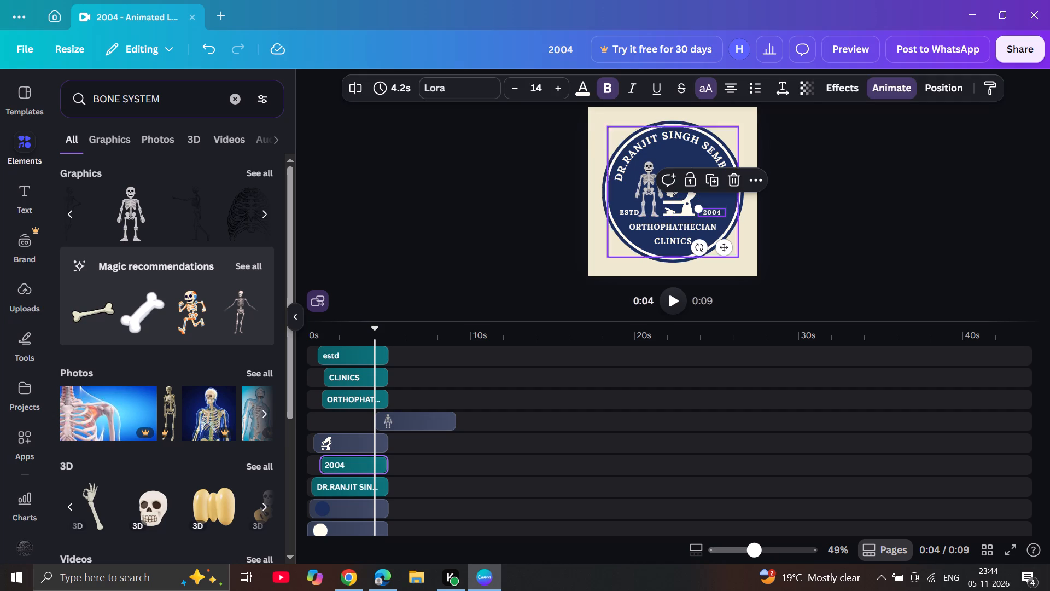
left_click(813, 177)
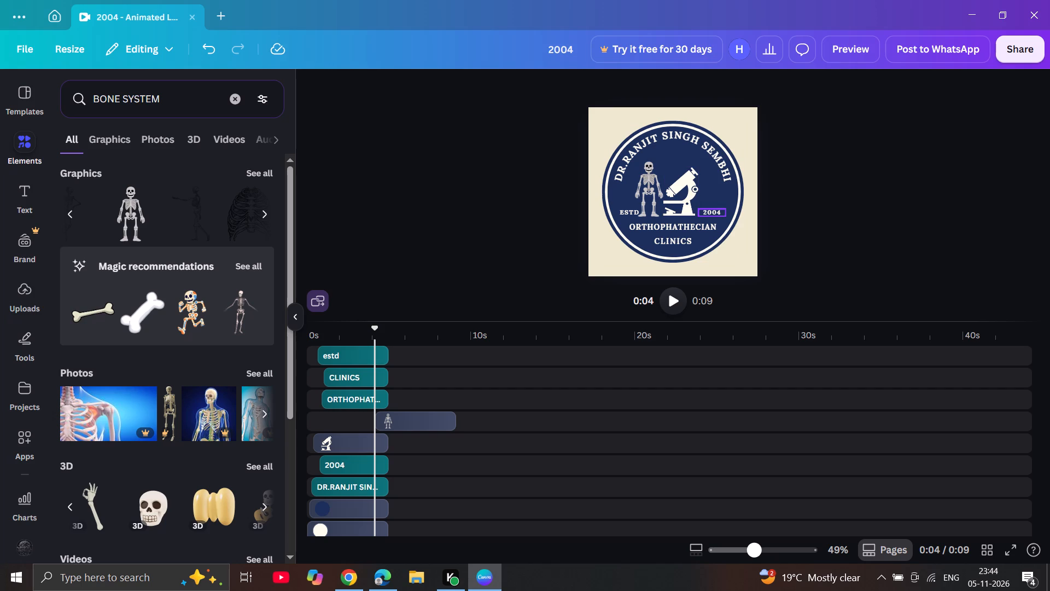
left_click_drag(713, 211, 708, 204)
left_click(687, 188)
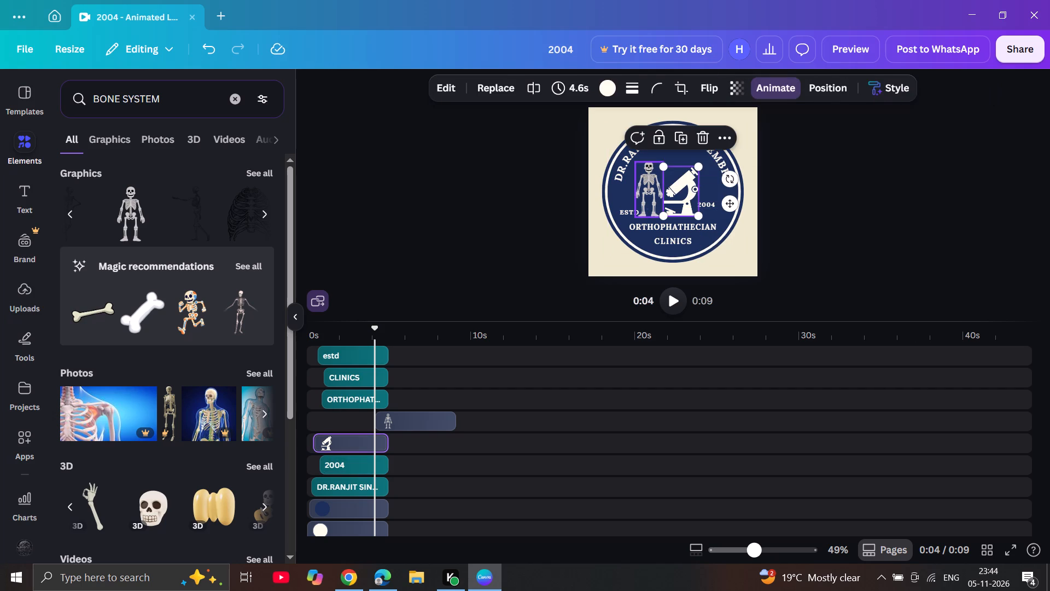
left_click(641, 198)
left_click(549, 199)
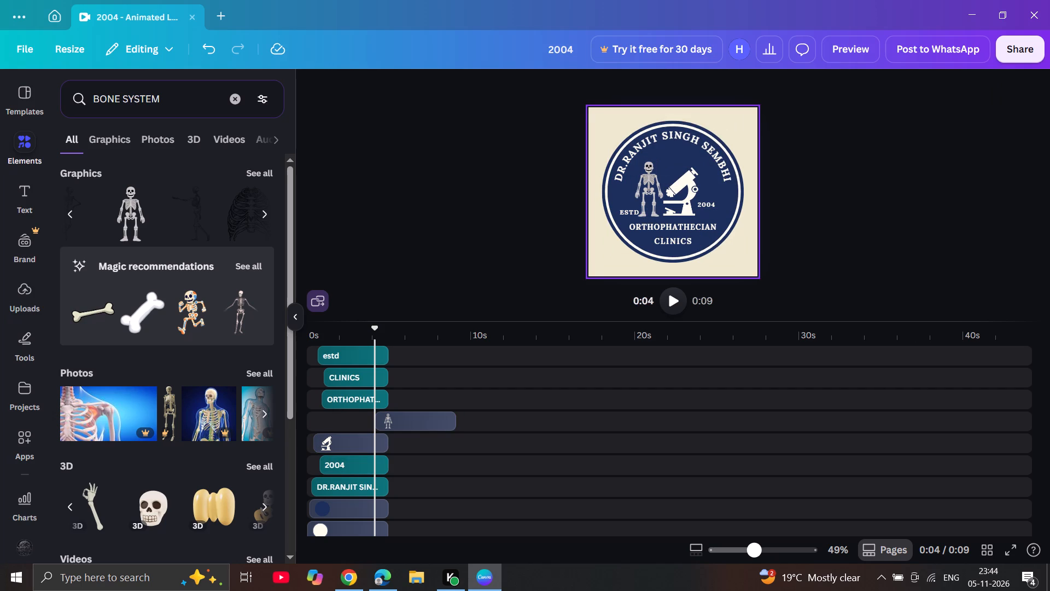
left_click(689, 189)
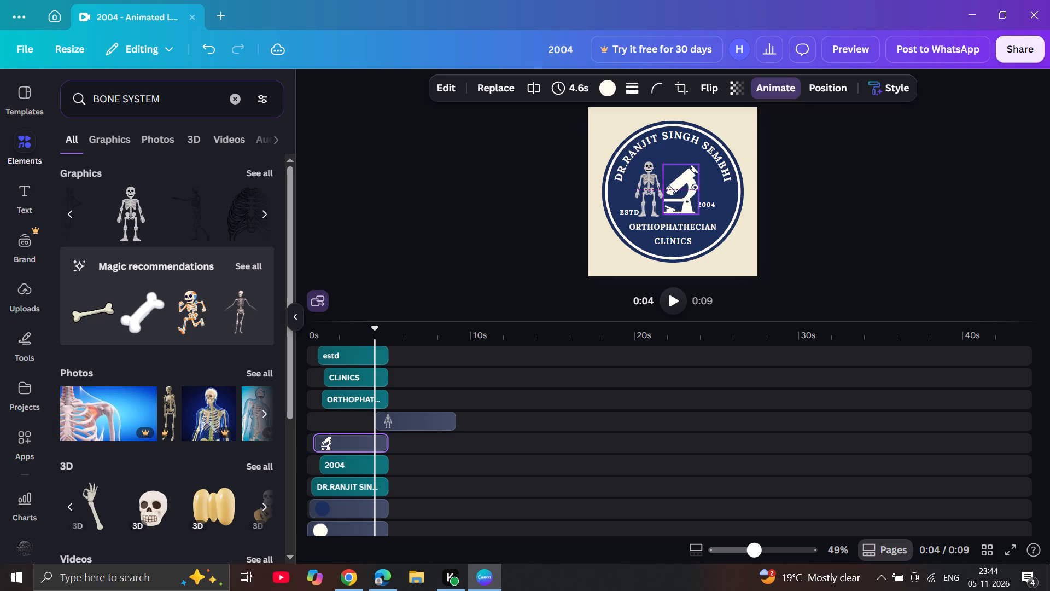
left_click(692, 186)
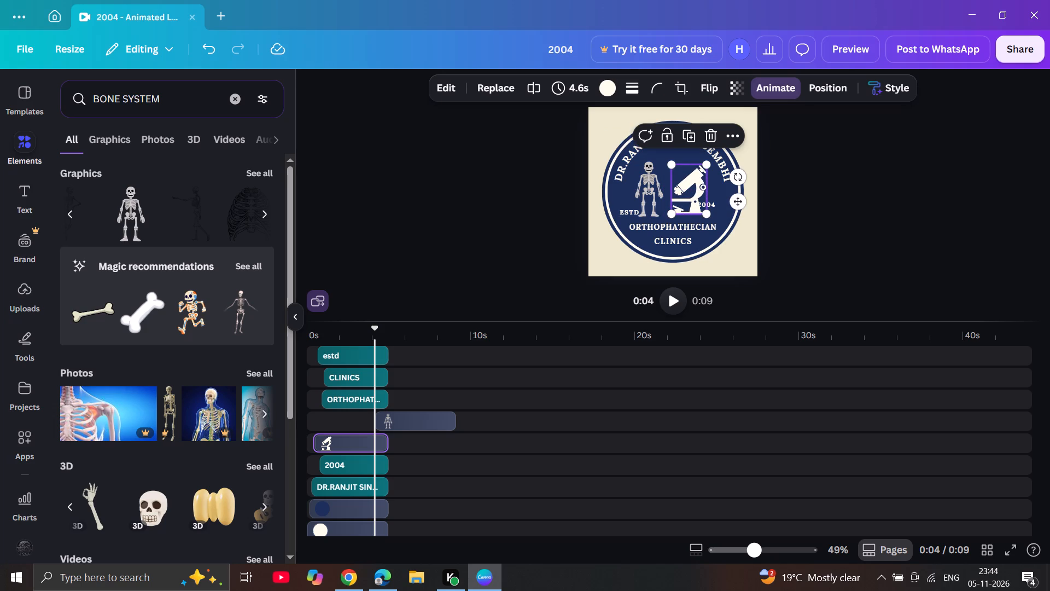
left_click_drag(716, 207, 725, 211)
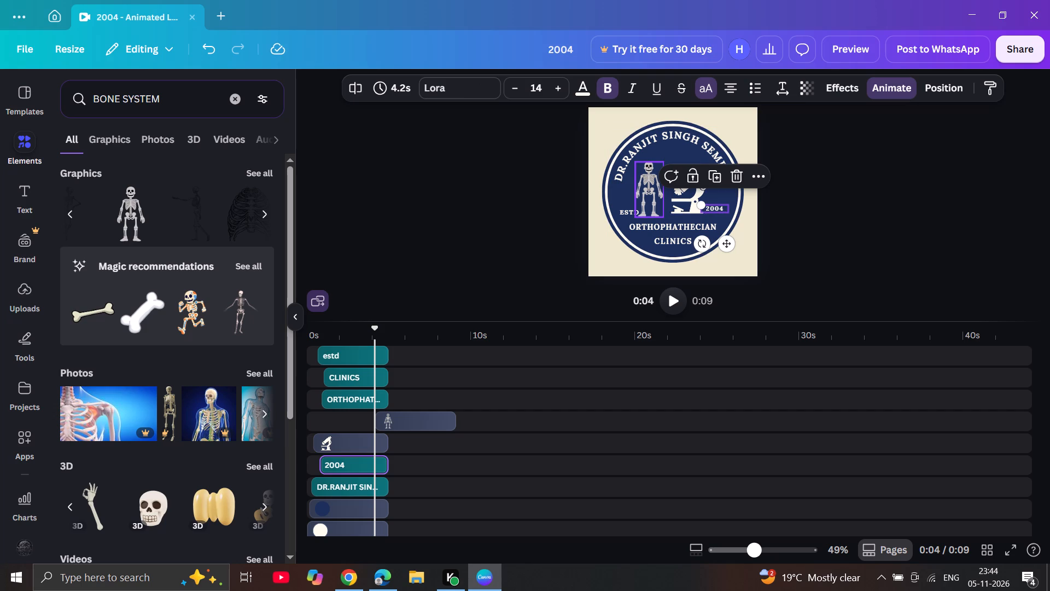
left_click(842, 158)
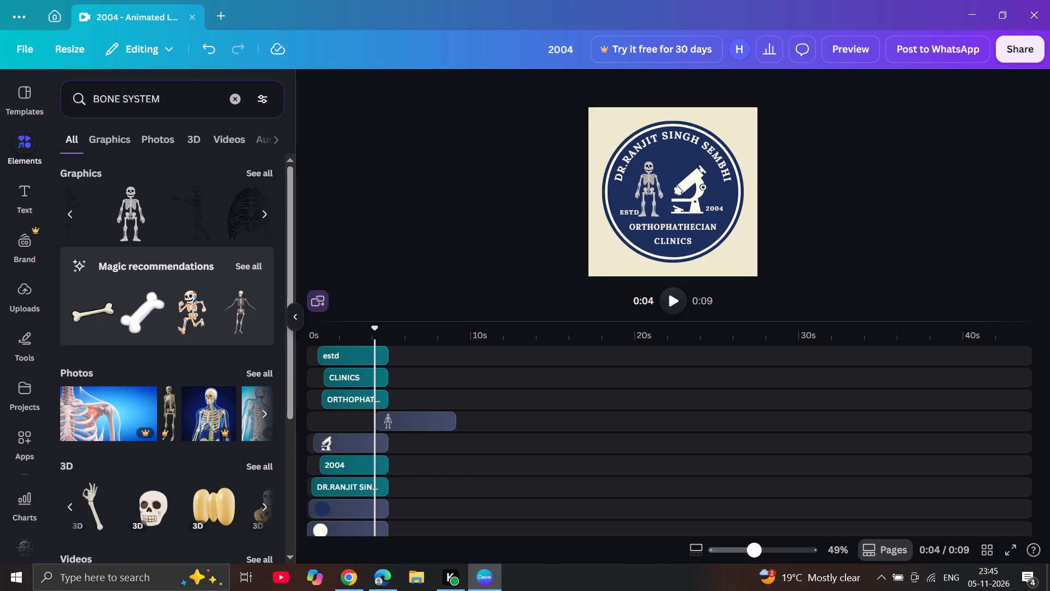
Play the animation and scrub through the timeline to check when the skeleton appears relative to the other badge elements.
left_click(674, 294)
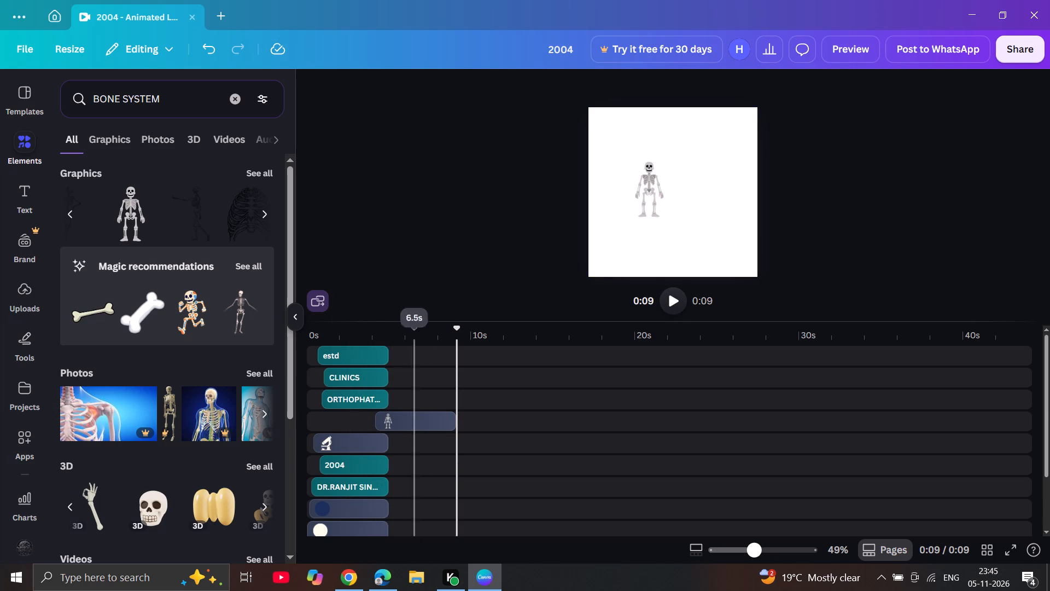
left_click(434, 239)
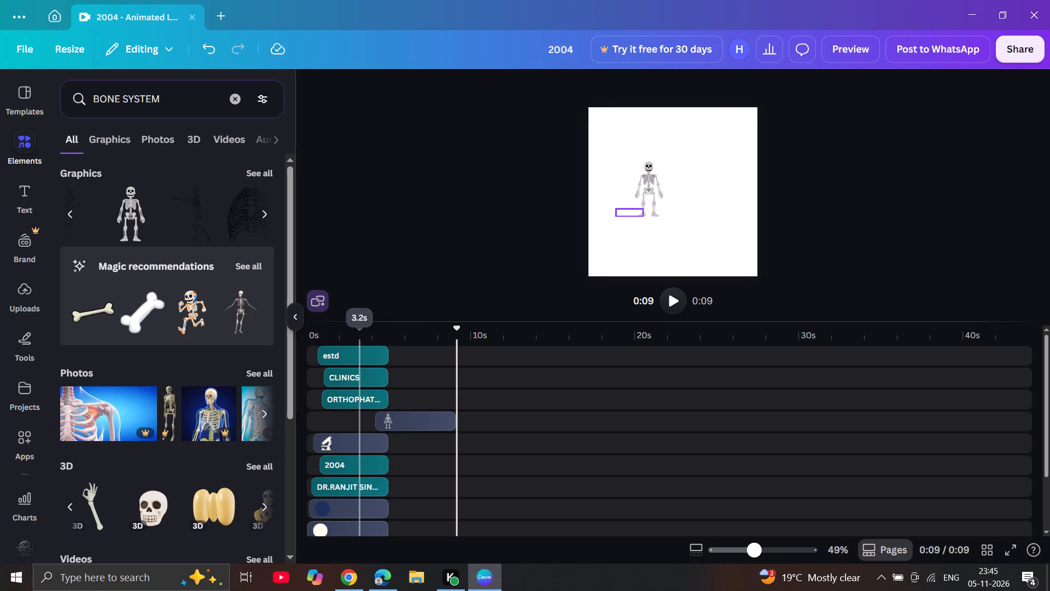
left_click(436, 204)
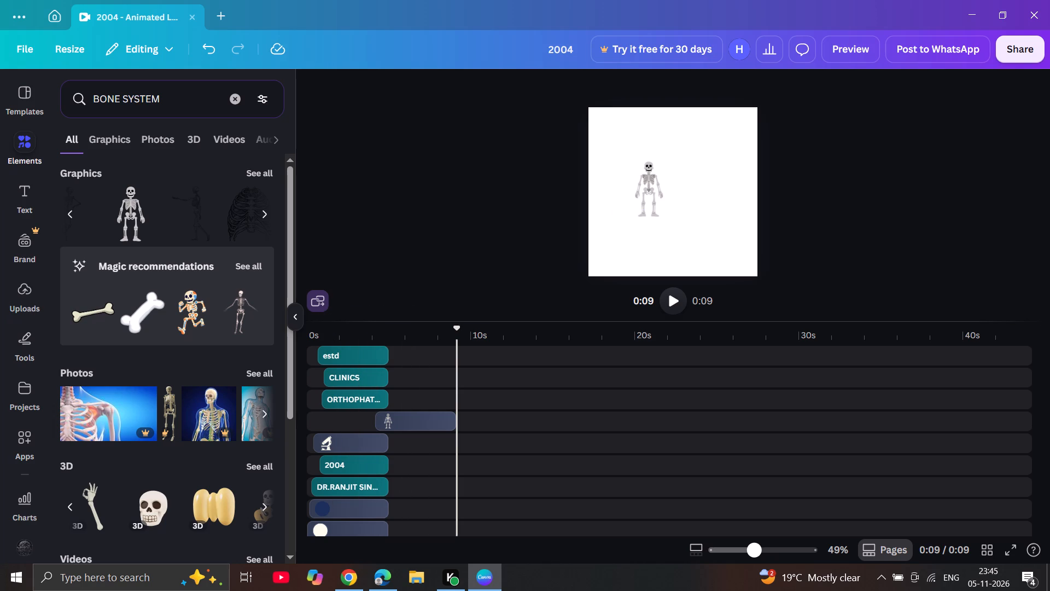
left_click_drag(458, 329, 399, 347)
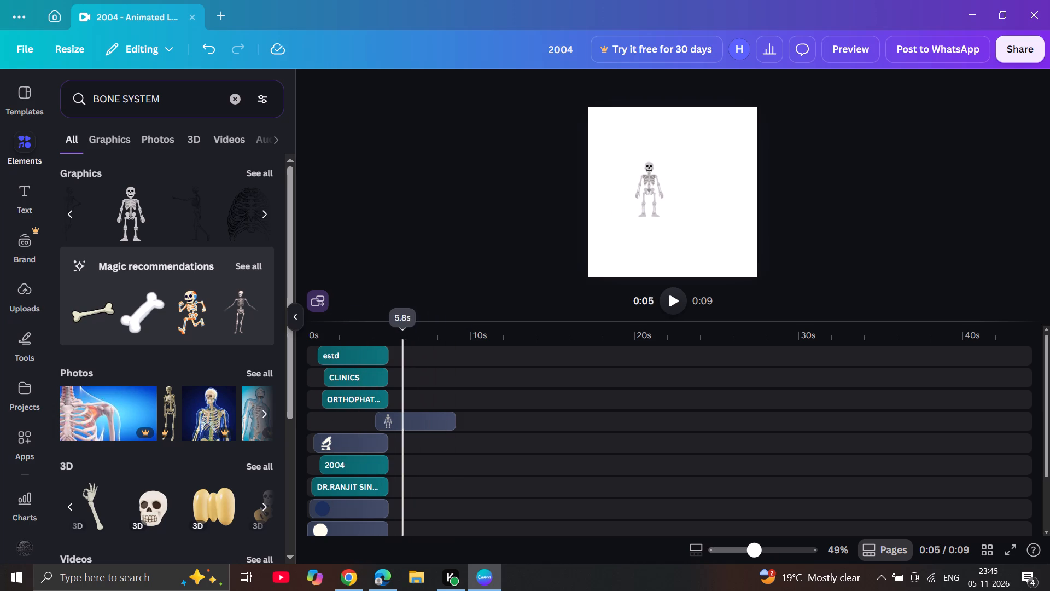
left_click_drag(399, 347, 297, 353)
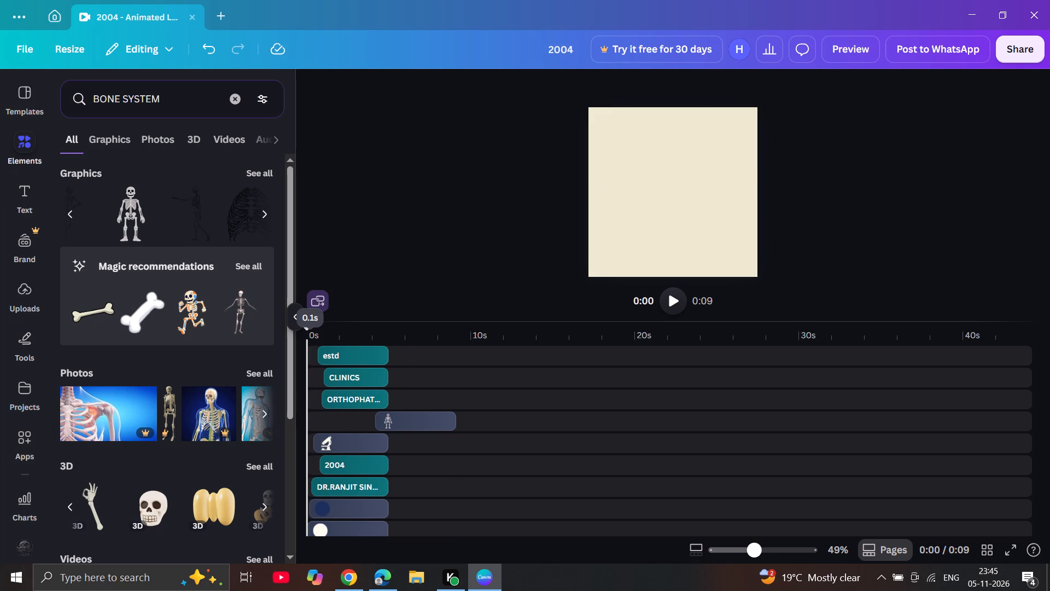
left_click_drag(297, 353, 363, 346)
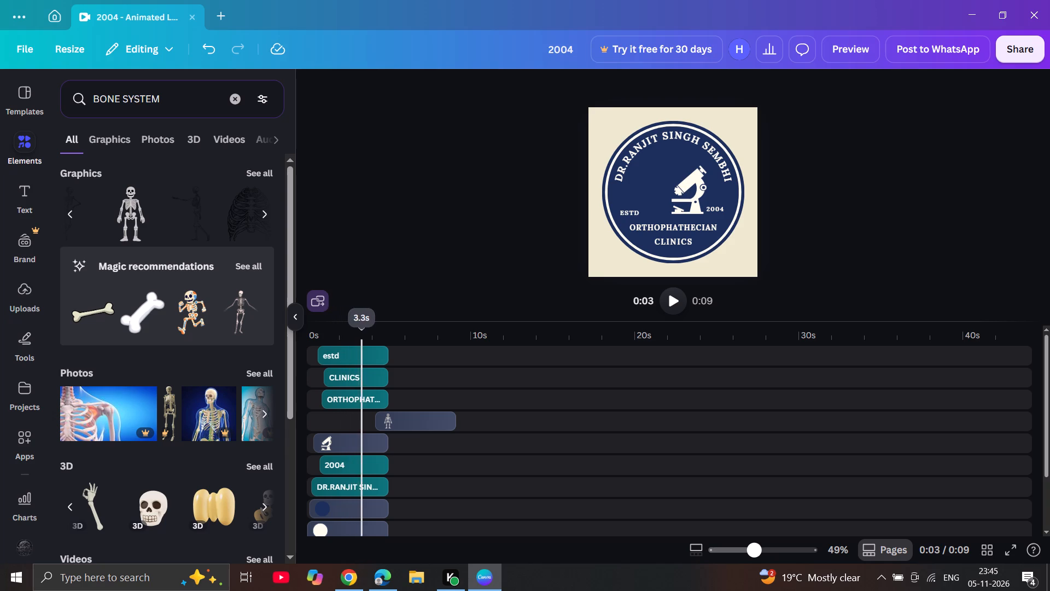
left_click_drag(363, 346, 399, 340)
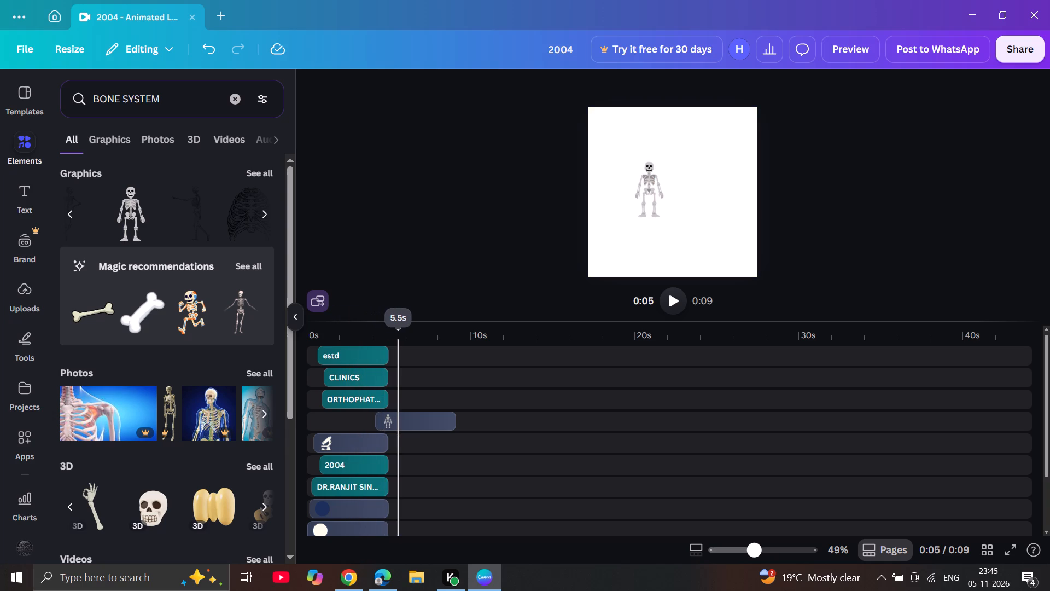
left_click_drag(399, 340, 376, 340)
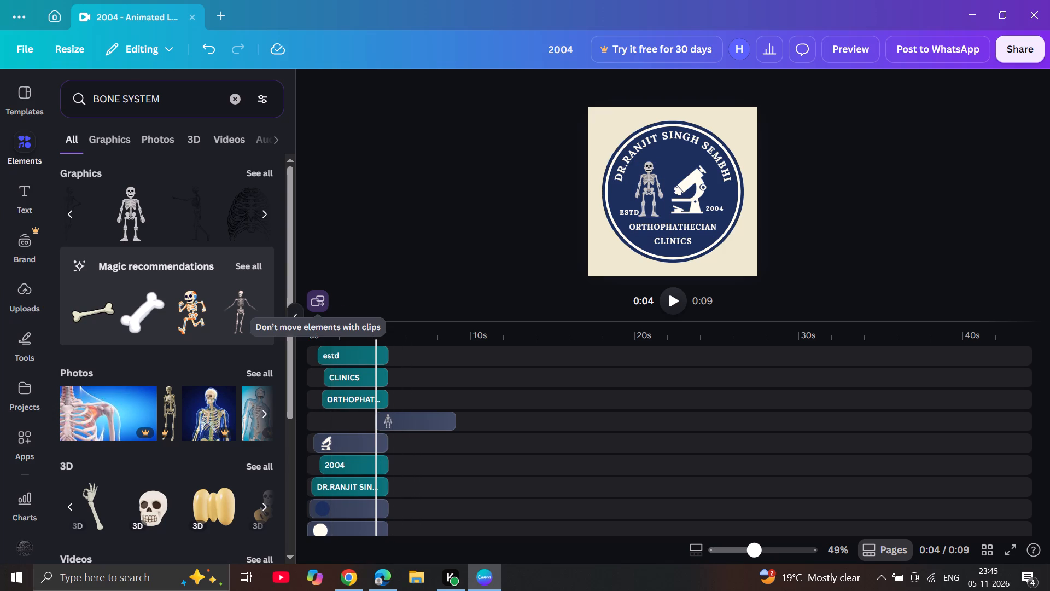
left_click(708, 303)
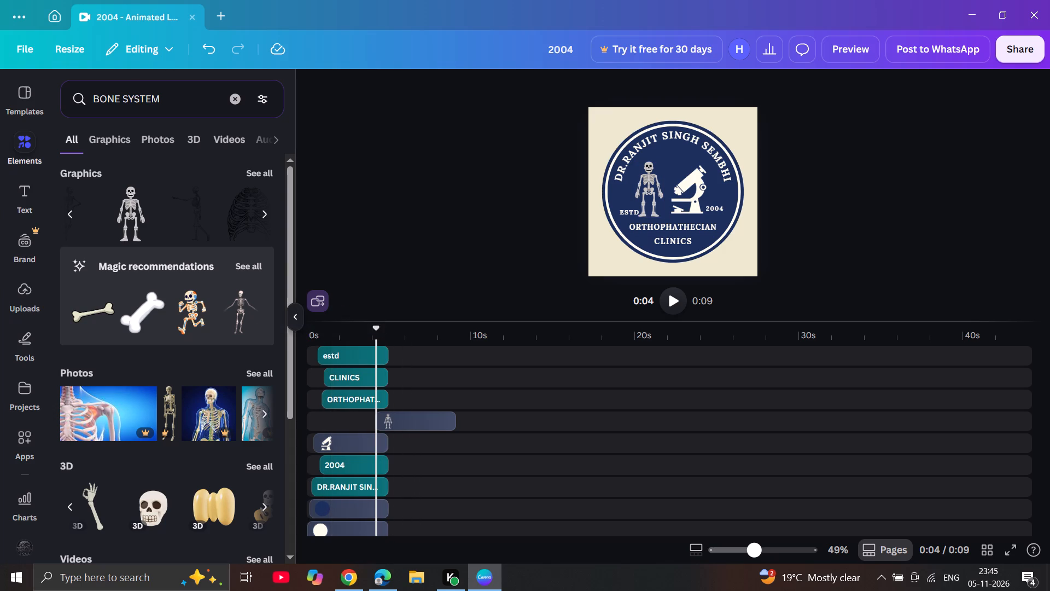
left_click(650, 306)
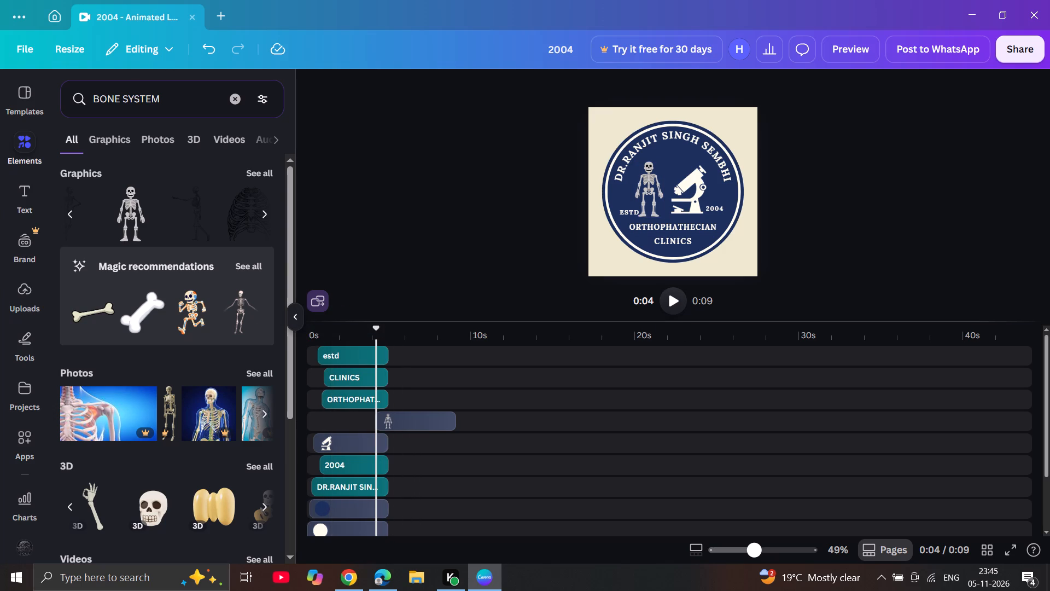
Move the skeleton's clip earlier on the timeline so it starts together with the microscope's clip.
double_click(413, 419)
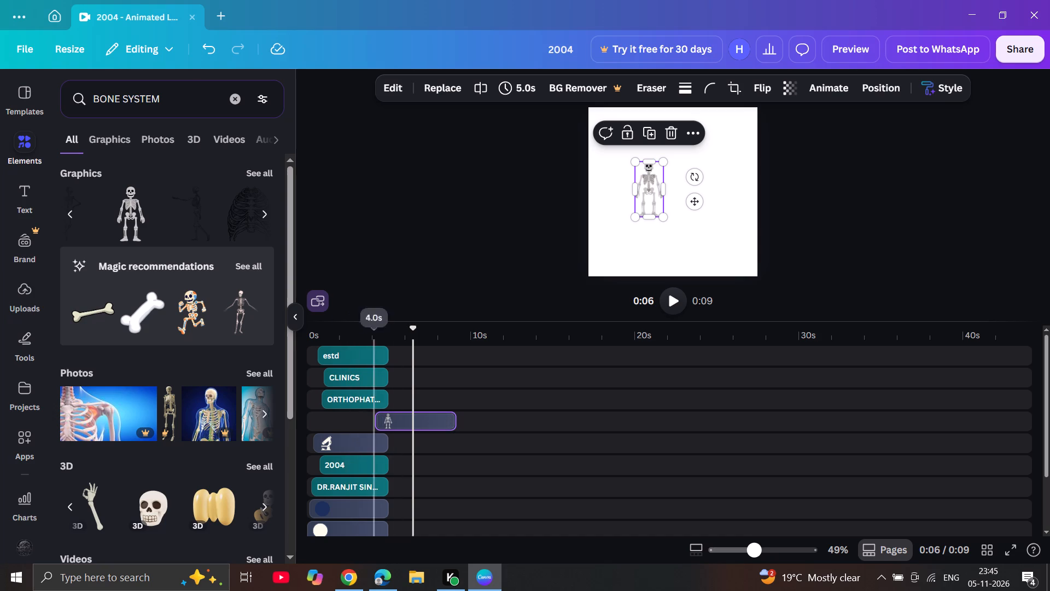
left_click(437, 416)
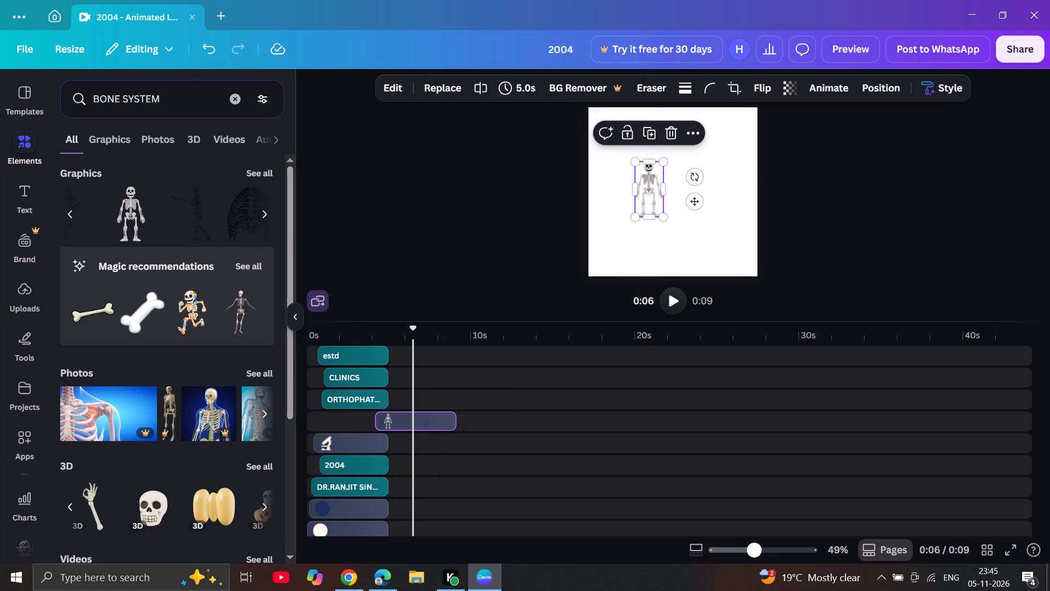
left_click(380, 576)
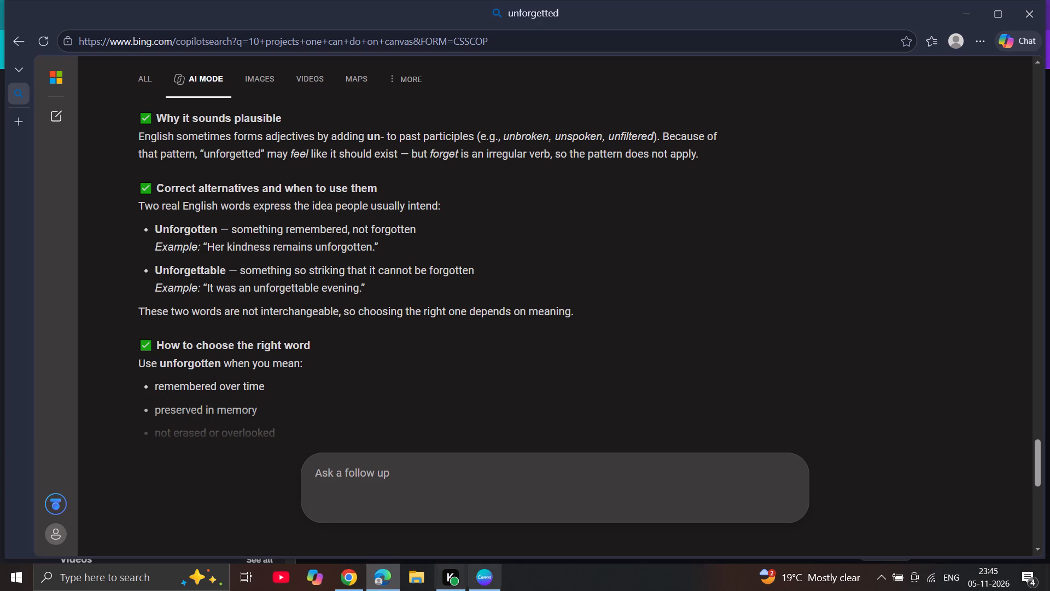
left_click(479, 574)
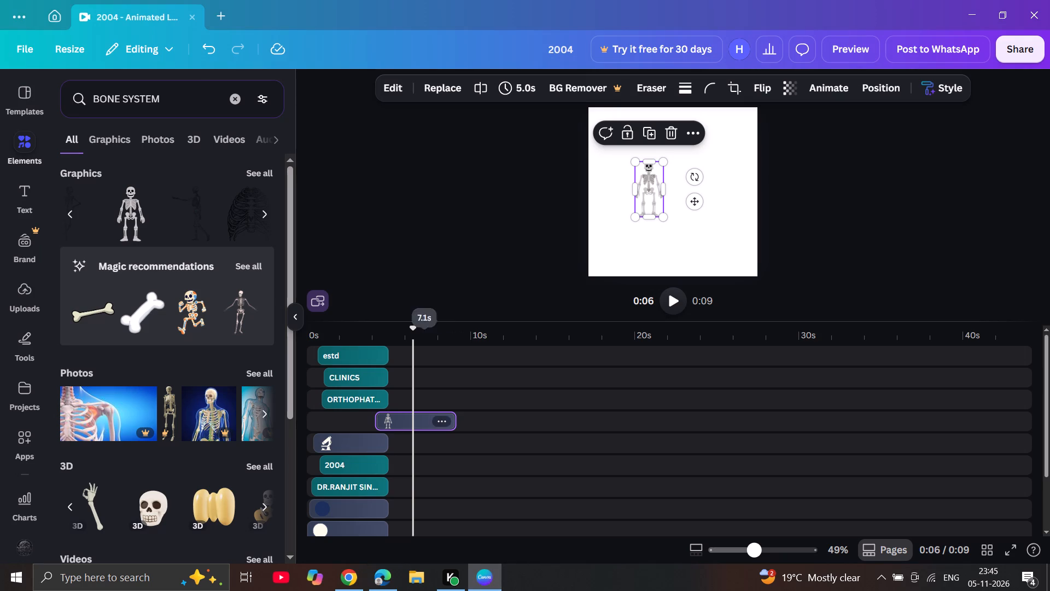
left_click_drag(418, 420, 359, 418)
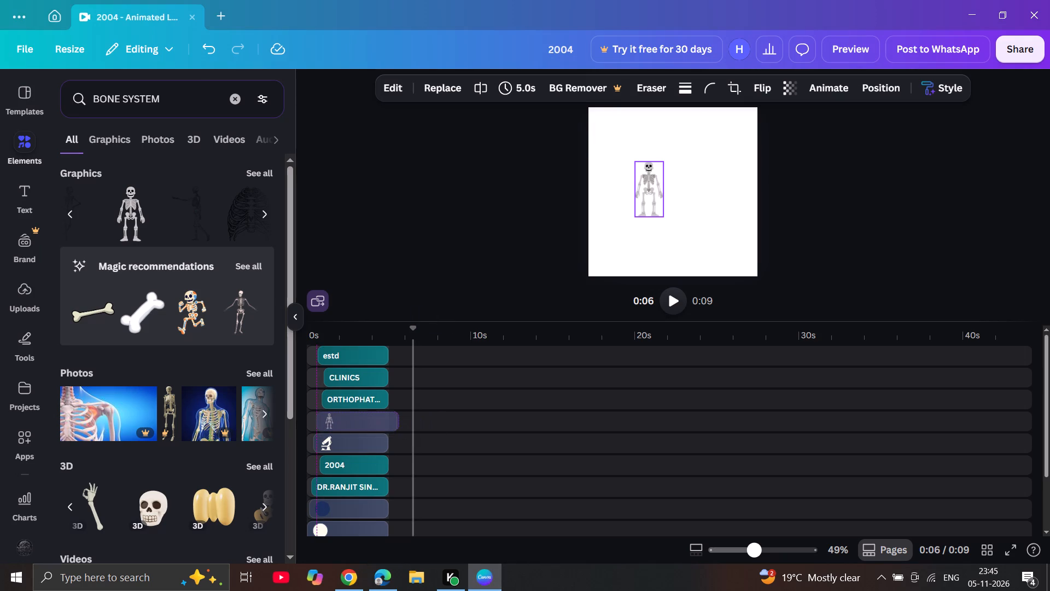
left_click_drag(359, 418, 355, 418)
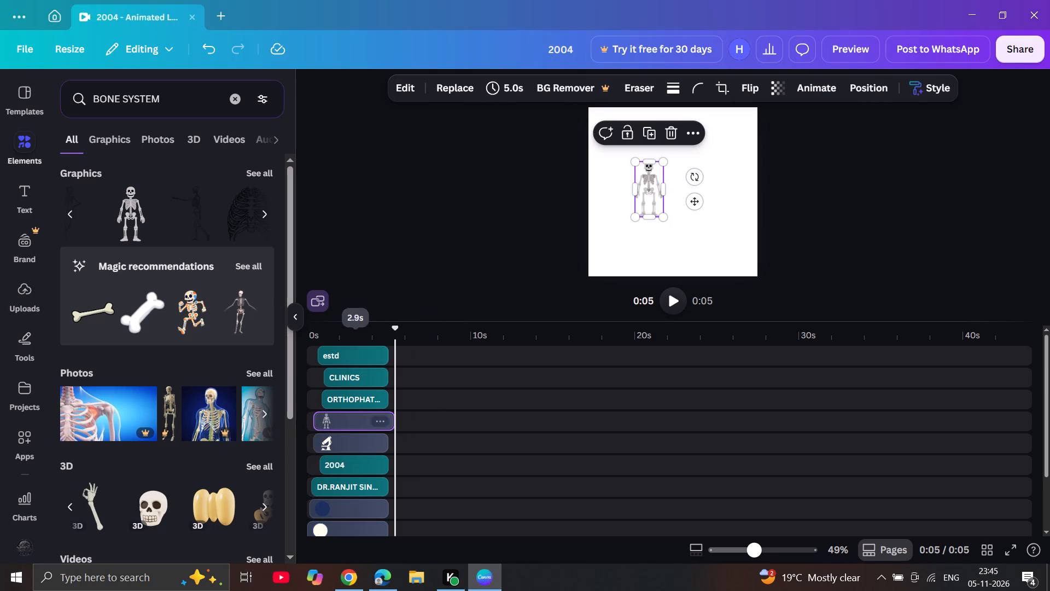
Check the microscope, year, name and blue circle clips, and play the animation from the start to review the timing.
left_click(353, 441)
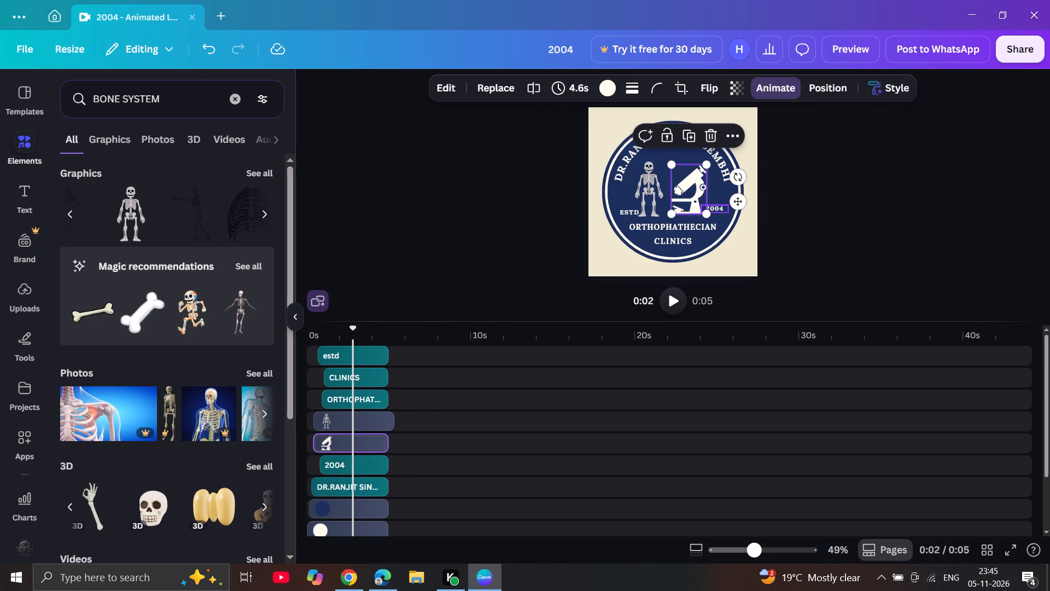
left_click(357, 467)
left_click(354, 485)
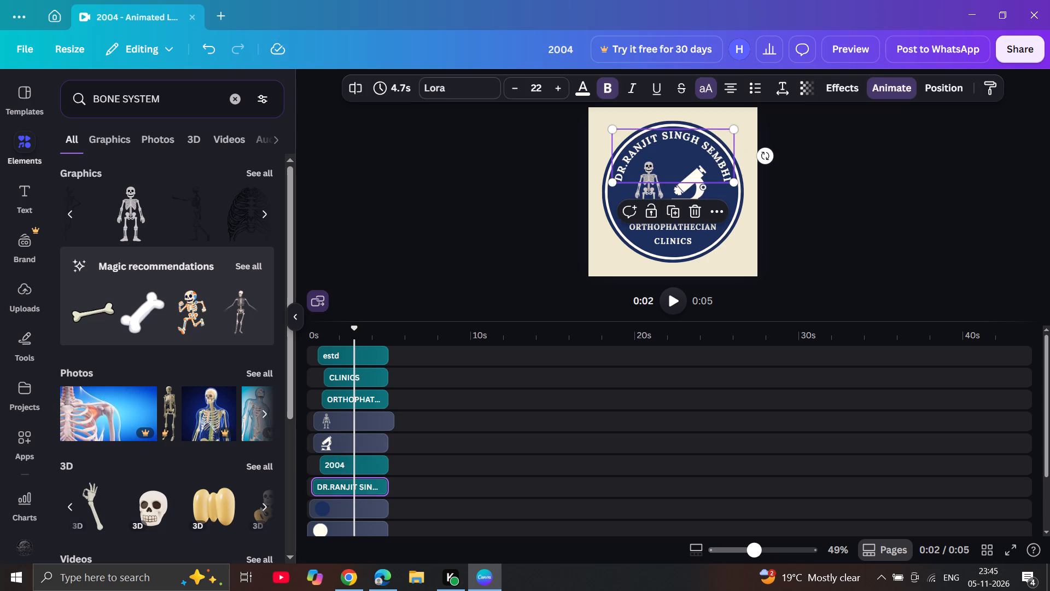
left_click(346, 513)
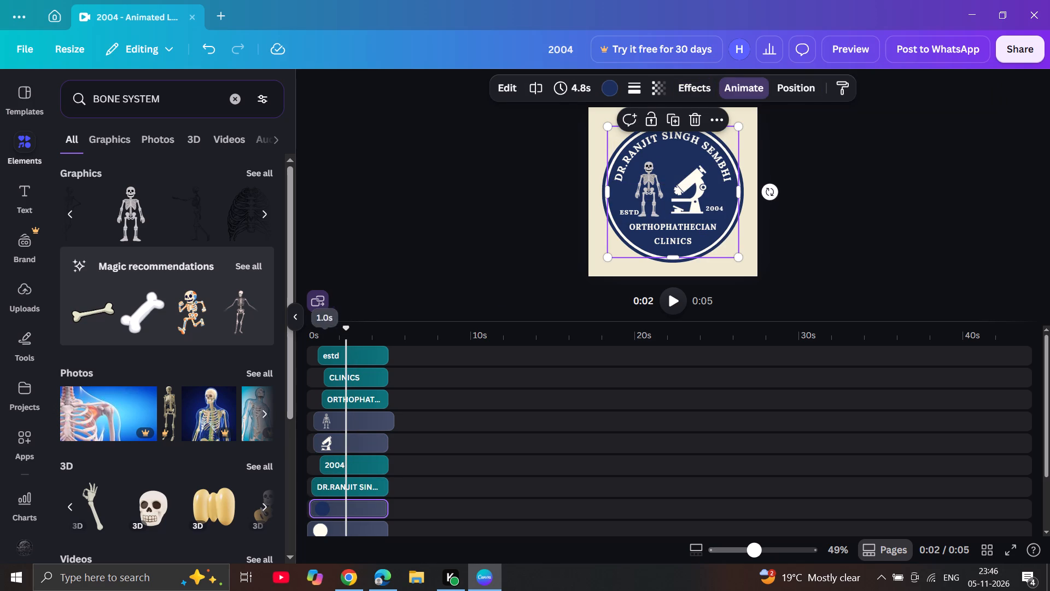
left_click_drag(345, 328, 324, 329)
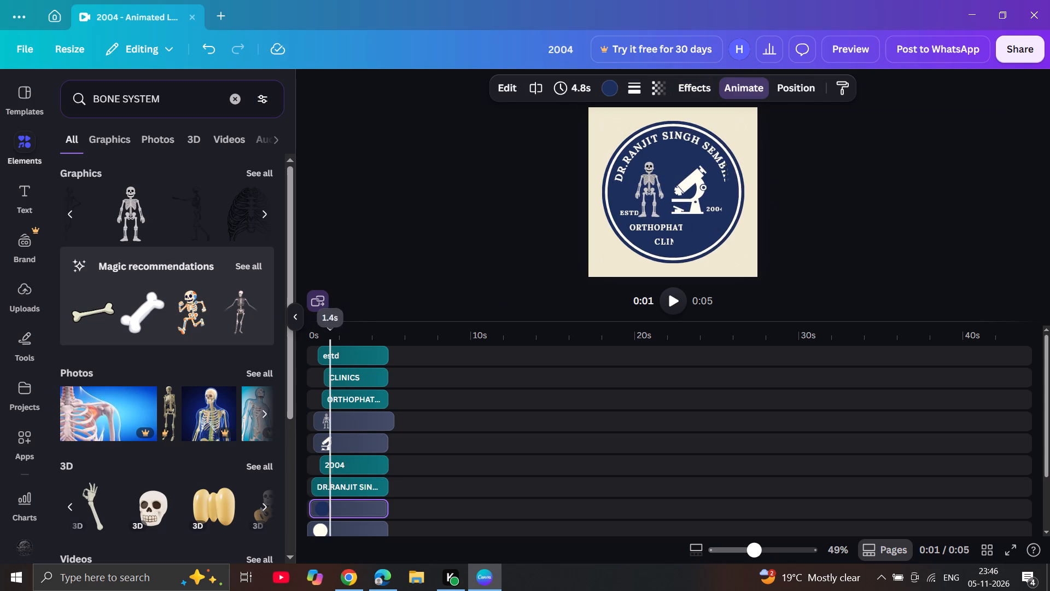
left_click_drag(324, 329, 301, 330)
left_click(671, 293)
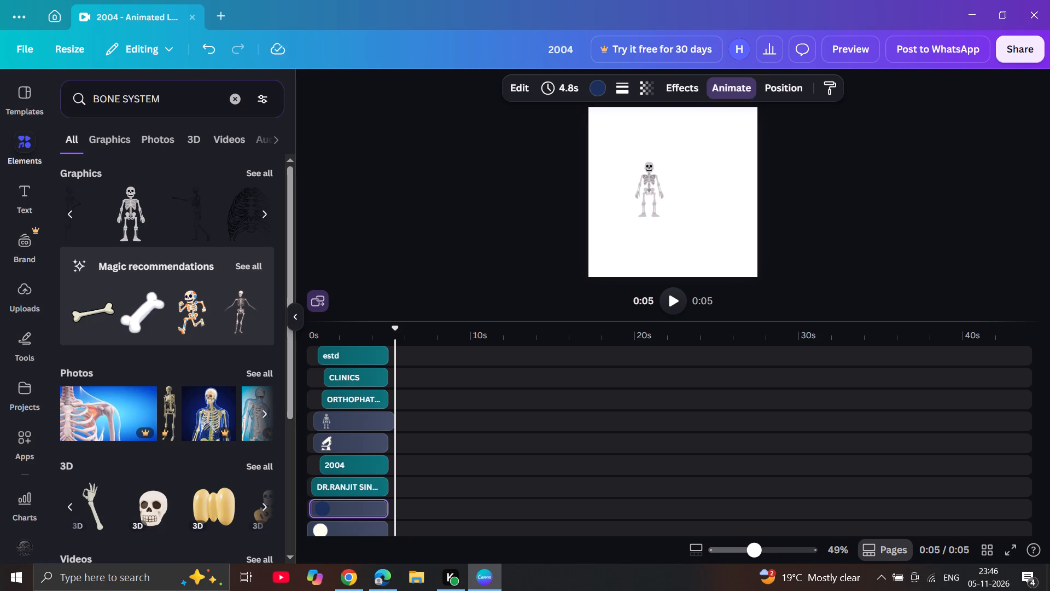
Trim the end of the skeleton's clip to a duration of 4.7 s.
left_click(390, 424)
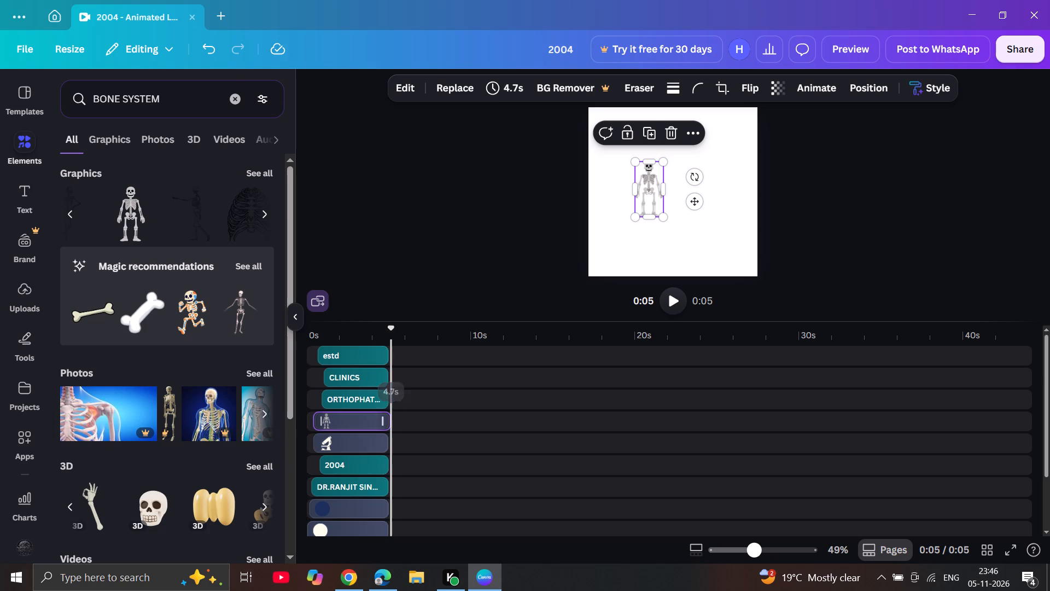
left_click_drag(422, 247, 390, 330)
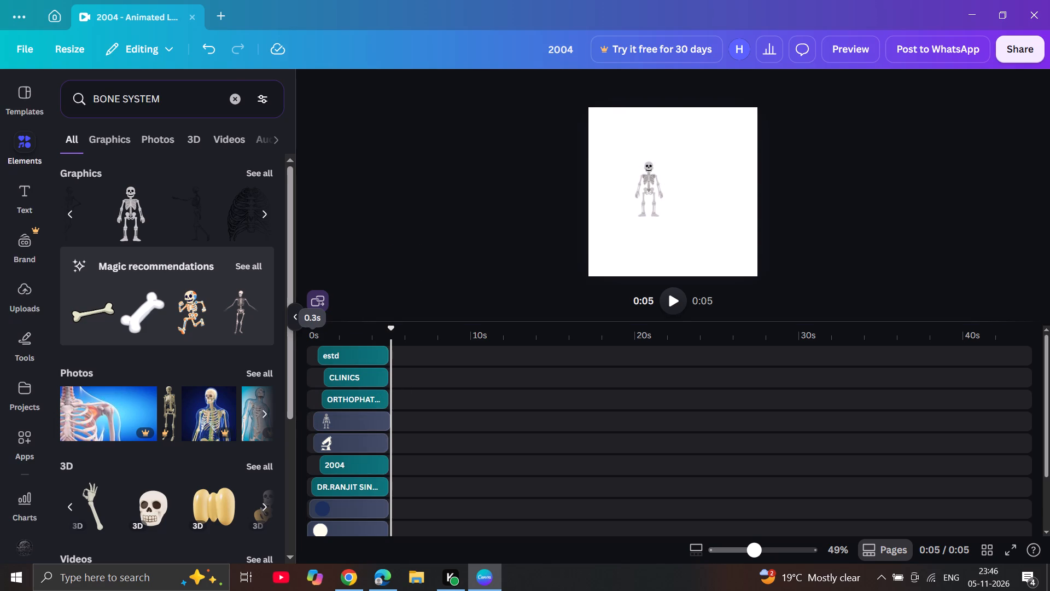
Replay the animation to review the badge with the trimmed skeleton clip.
left_click_drag(313, 332, 603, 296)
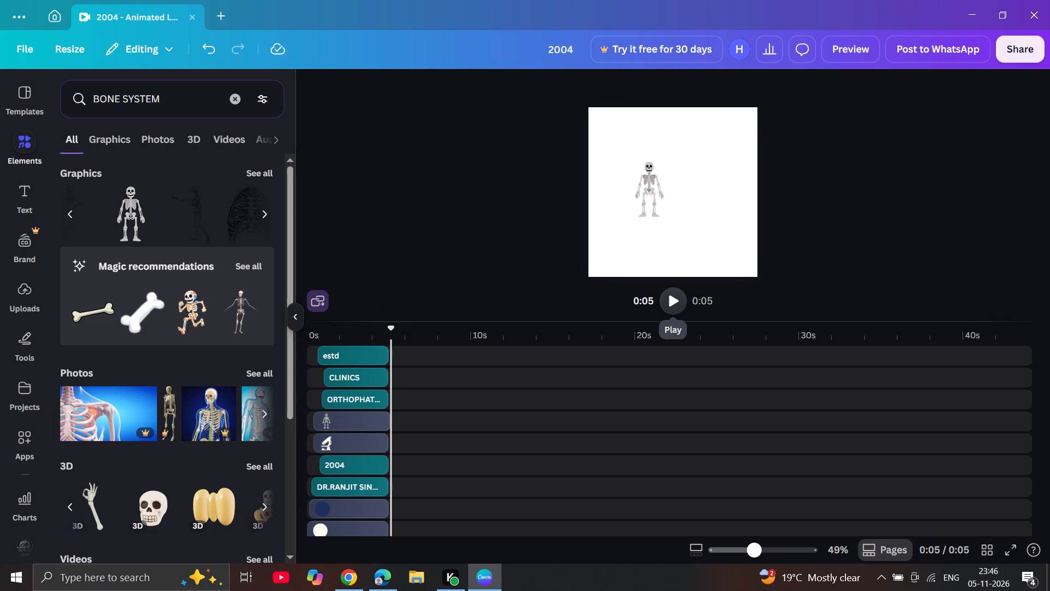
left_click(676, 297)
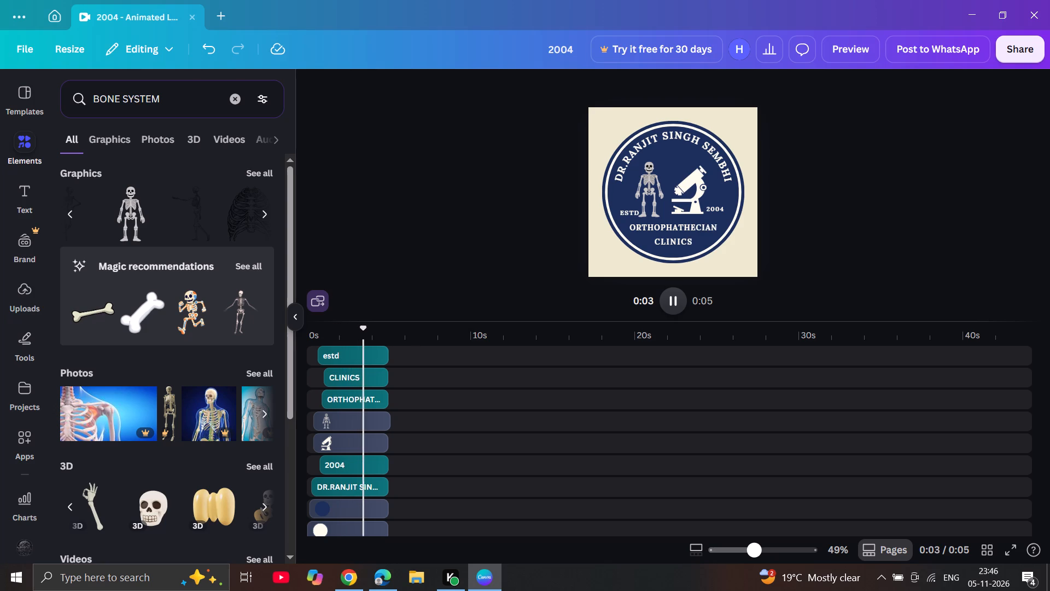
Replay the animation and check the durations of the white circle and blue circle clips.
left_click(676, 297)
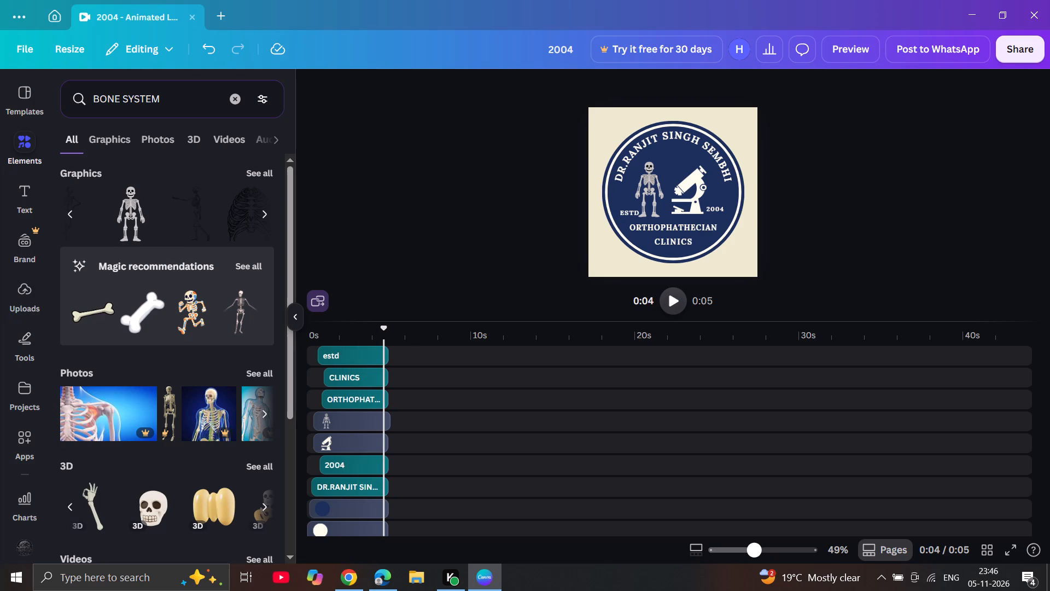
left_click(676, 297)
left_click(676, 297)
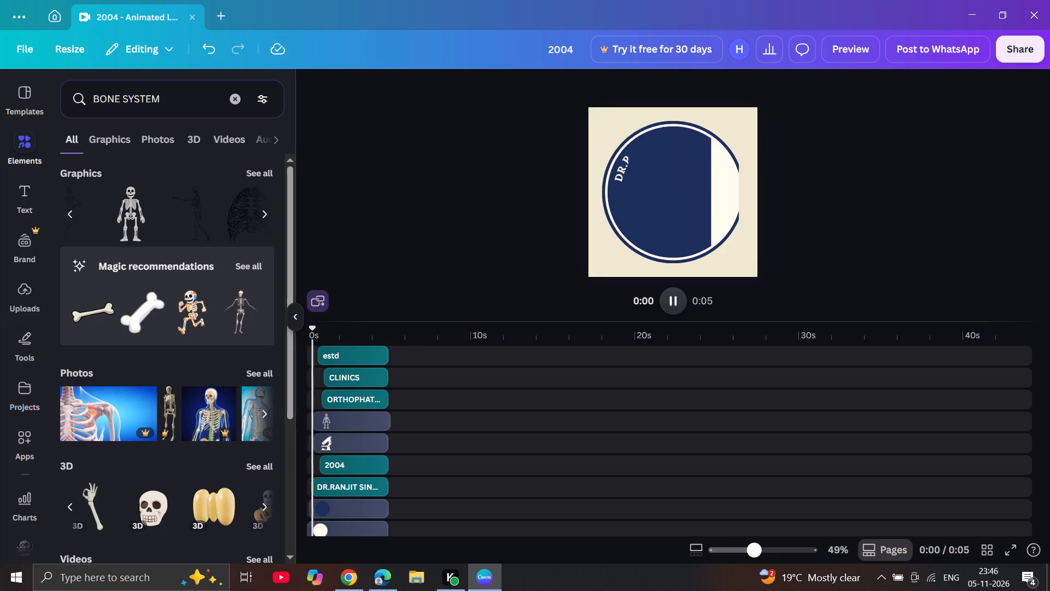
left_click(676, 297)
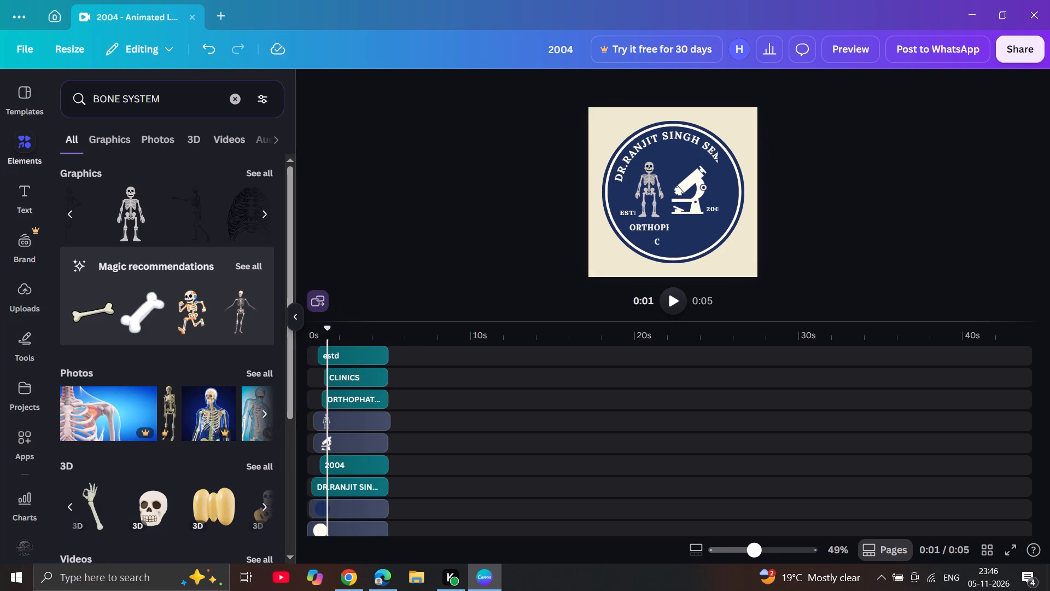
scroll(341, 545, "down", 2)
left_click(352, 525)
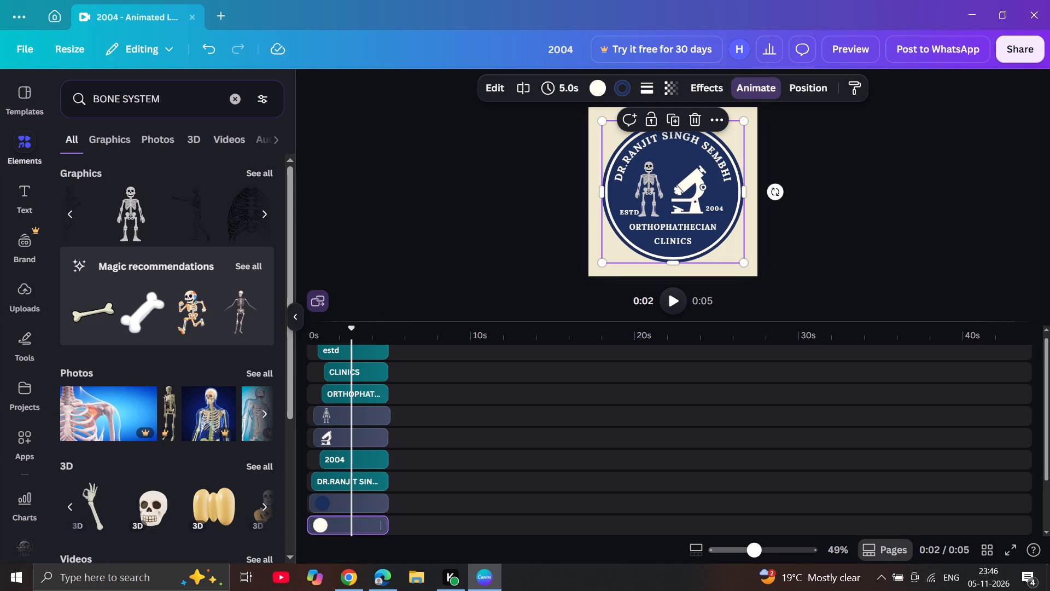
left_click(381, 528)
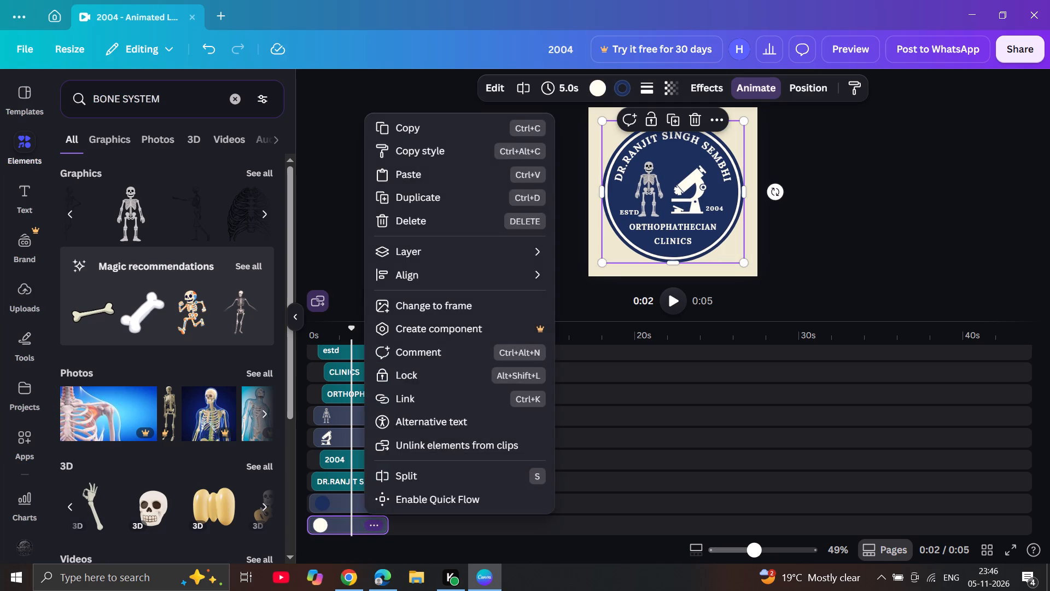
left_click(446, 518)
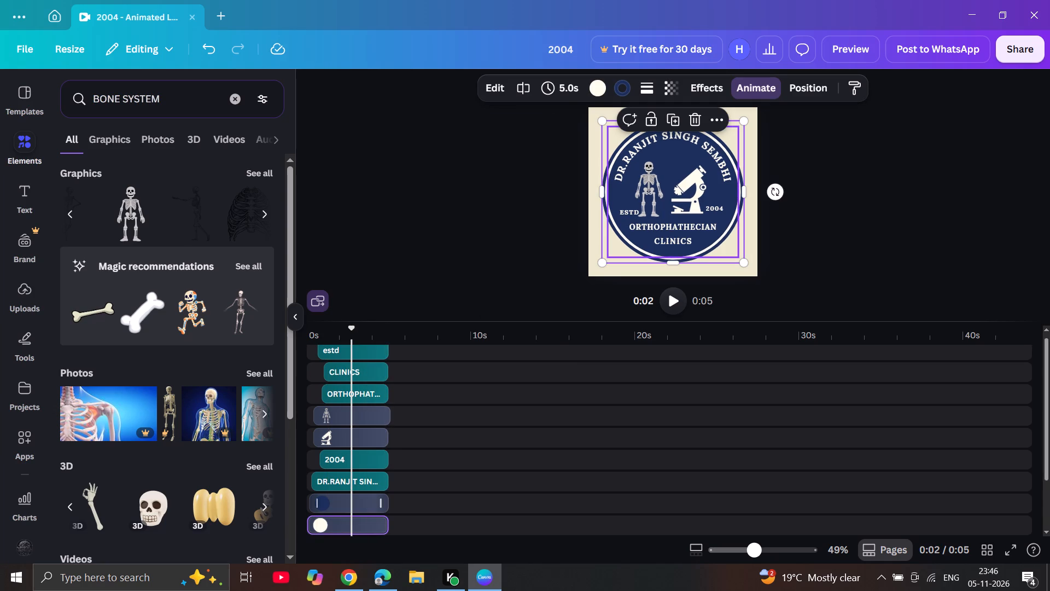
left_click(380, 507)
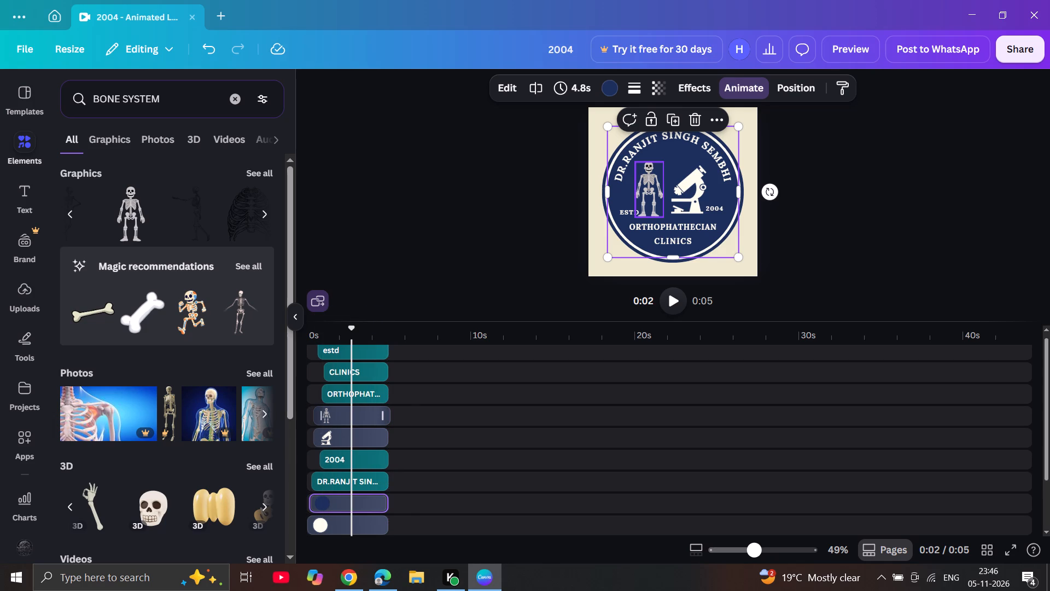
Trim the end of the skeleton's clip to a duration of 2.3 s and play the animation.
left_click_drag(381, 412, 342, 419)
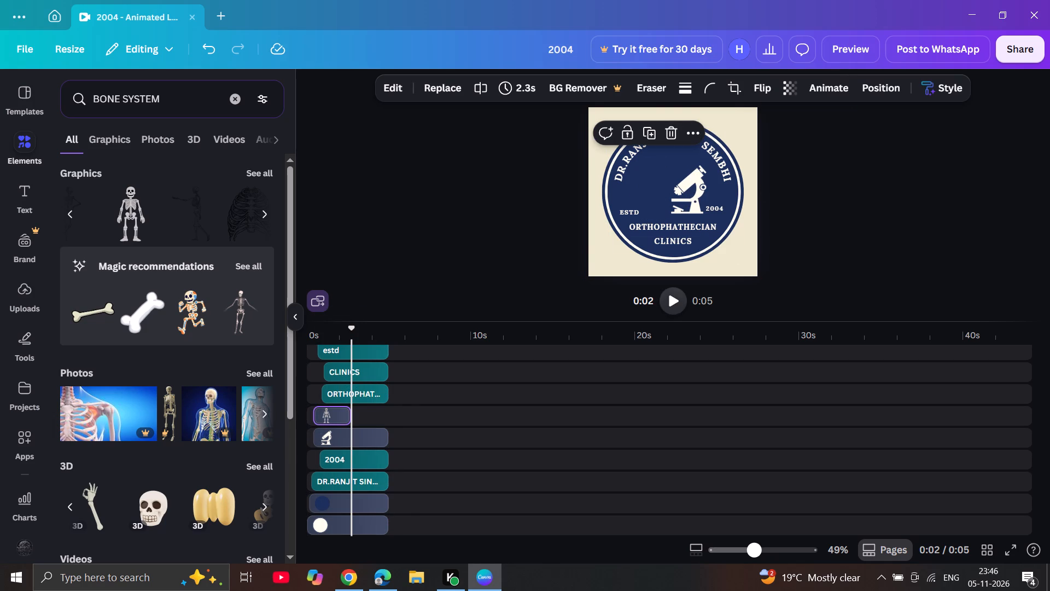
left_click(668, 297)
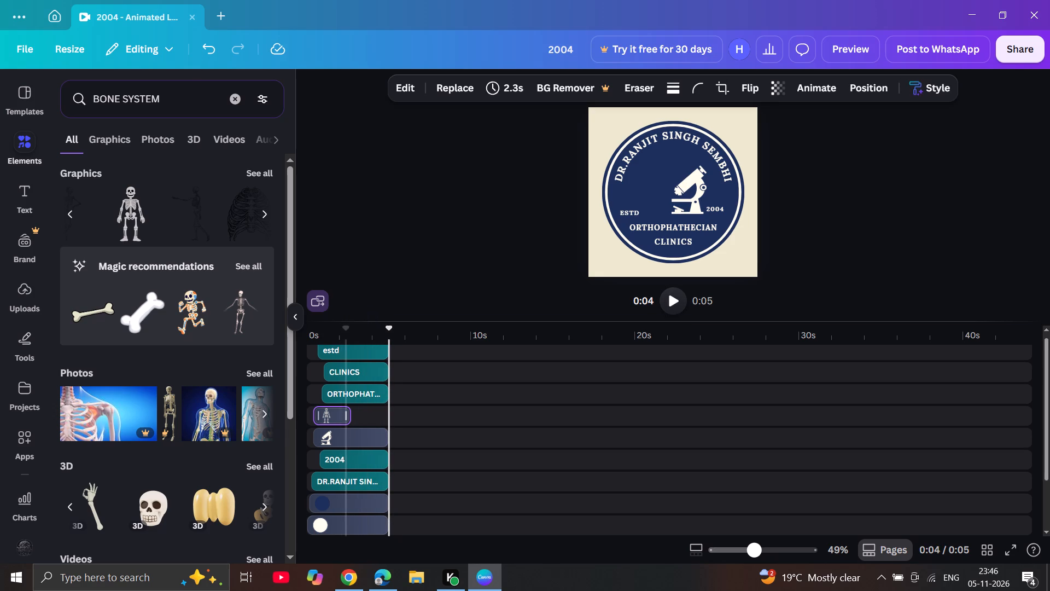
Extend the end of the skeleton's clip to a duration of 4.6 s and replay the animation.
left_click_drag(346, 414, 383, 410)
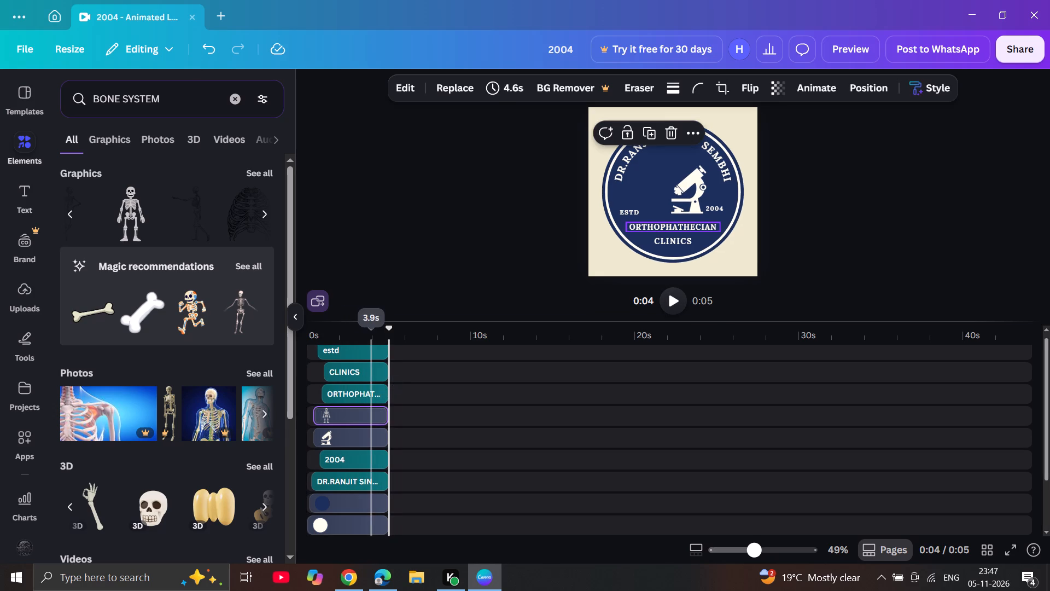
scroll(371, 385, "up", 2)
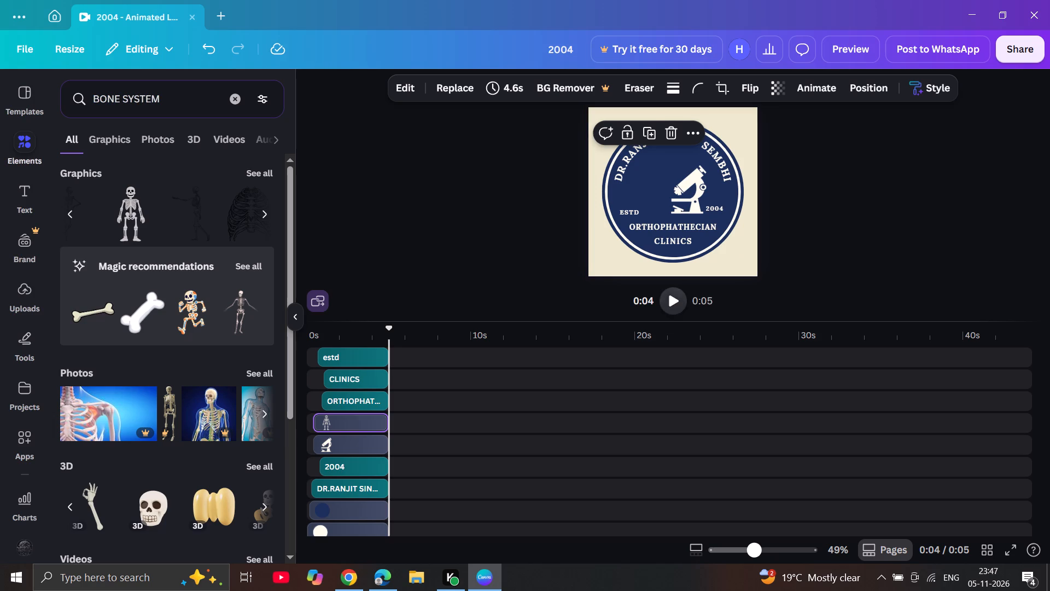
left_click(672, 294)
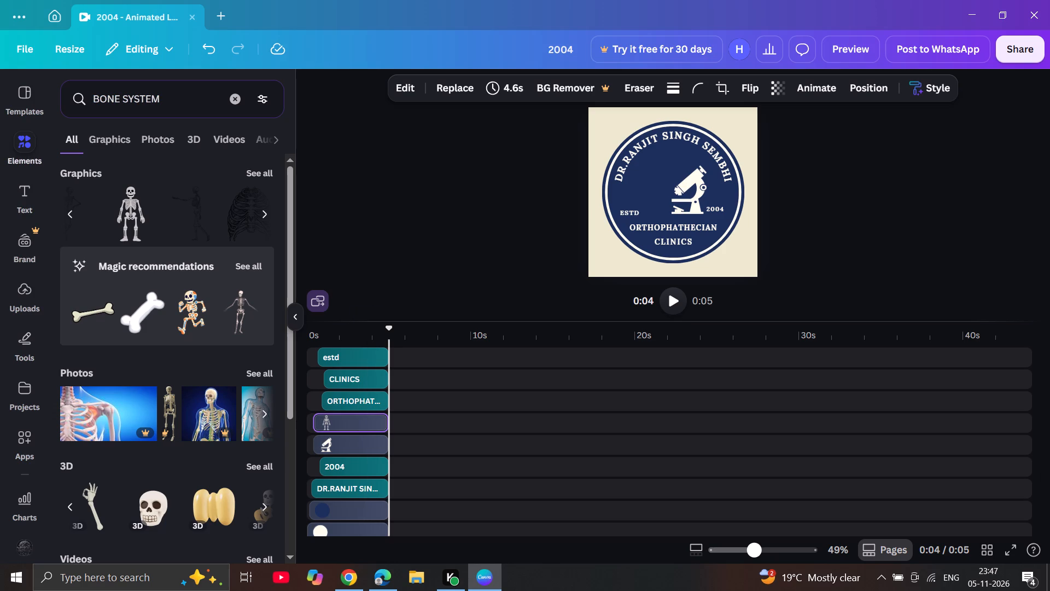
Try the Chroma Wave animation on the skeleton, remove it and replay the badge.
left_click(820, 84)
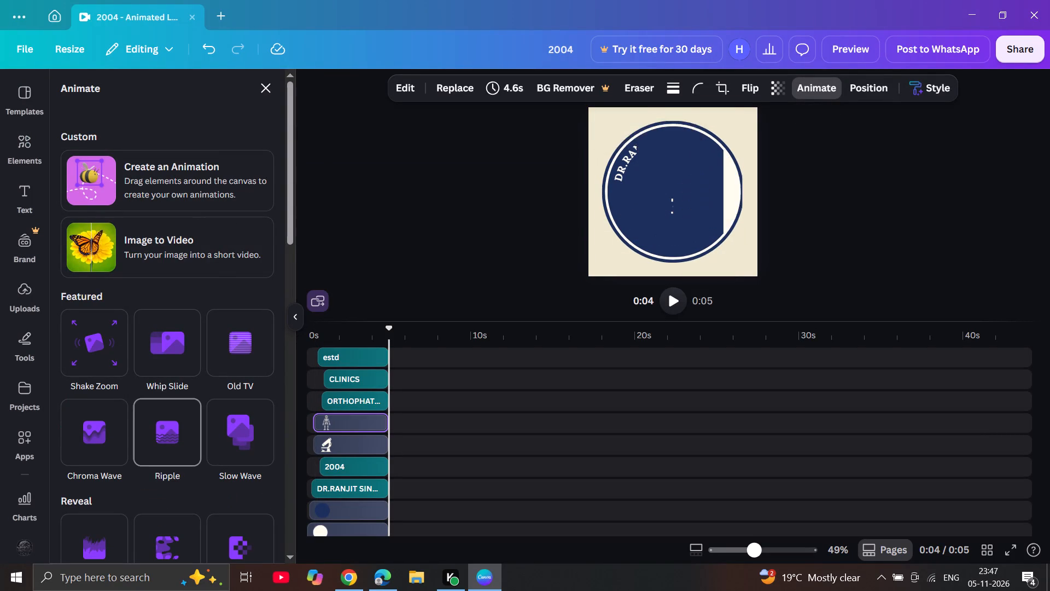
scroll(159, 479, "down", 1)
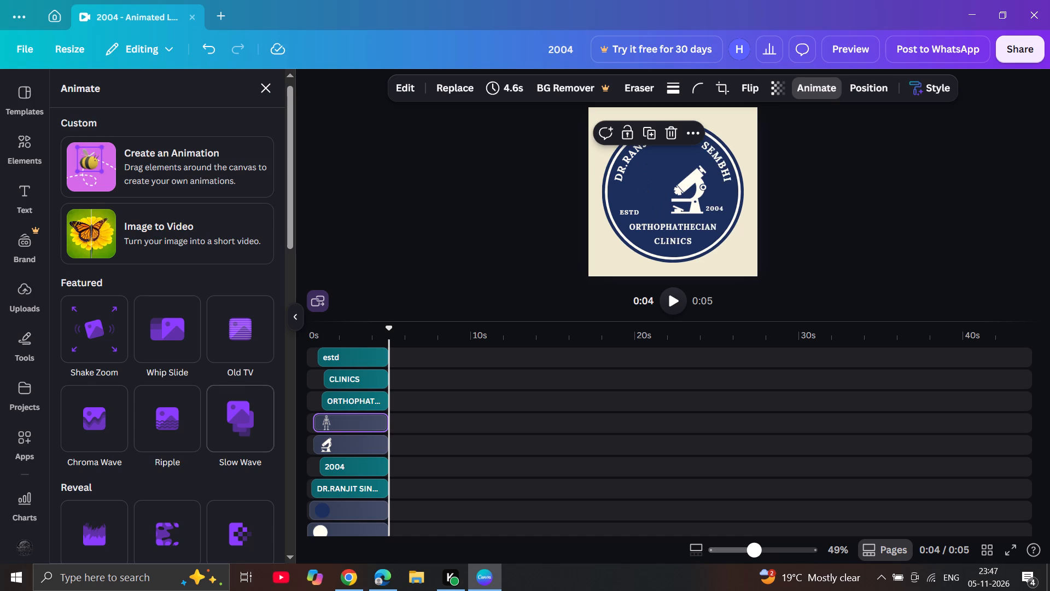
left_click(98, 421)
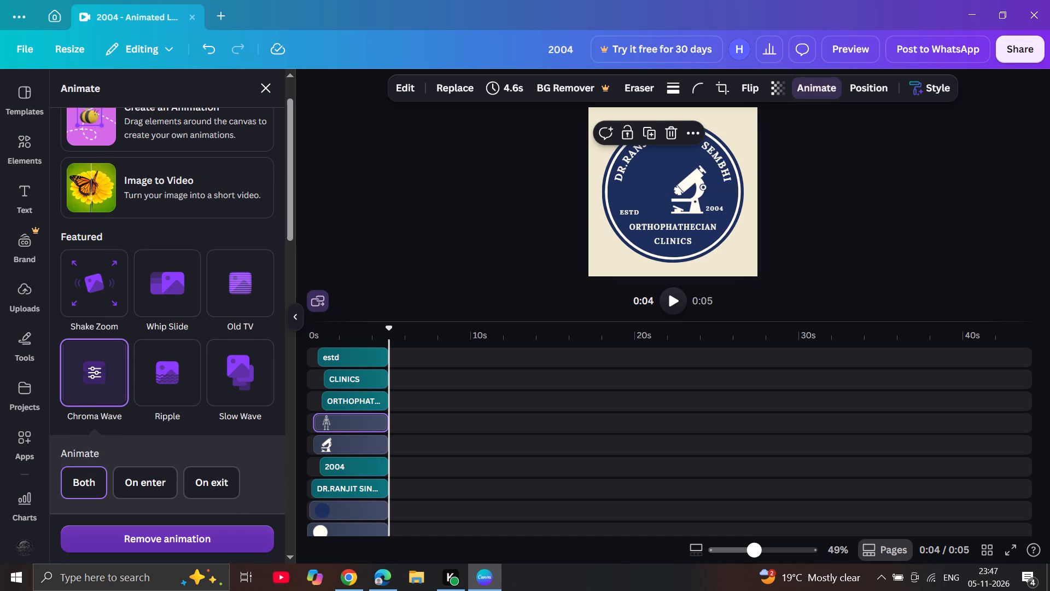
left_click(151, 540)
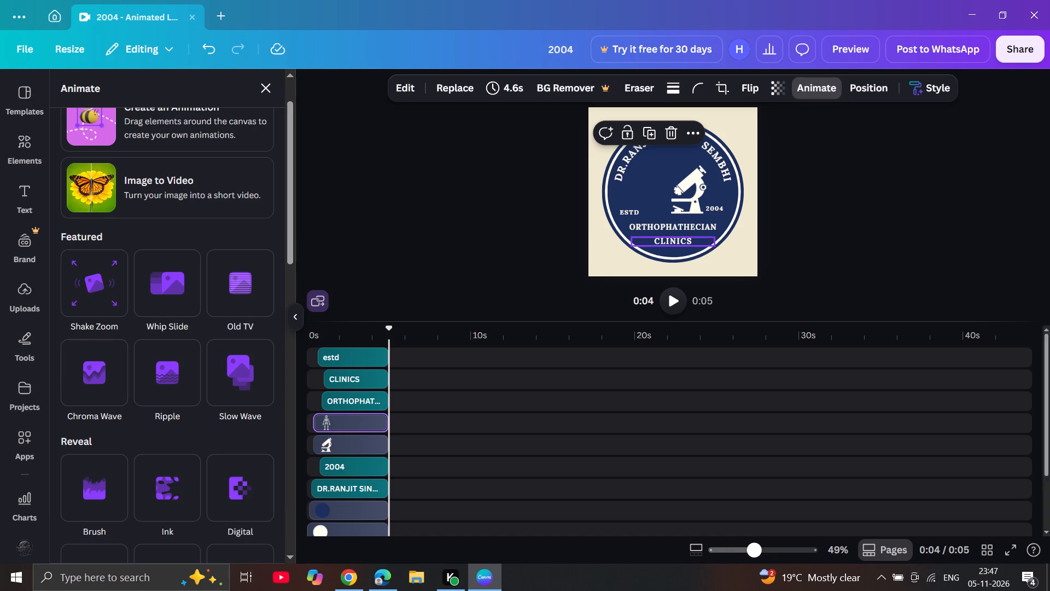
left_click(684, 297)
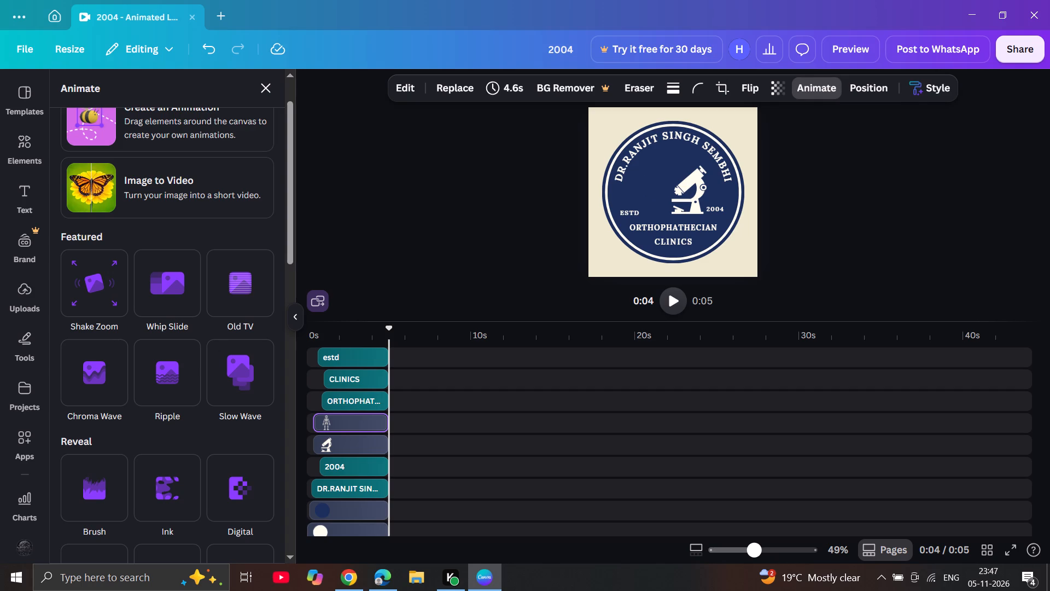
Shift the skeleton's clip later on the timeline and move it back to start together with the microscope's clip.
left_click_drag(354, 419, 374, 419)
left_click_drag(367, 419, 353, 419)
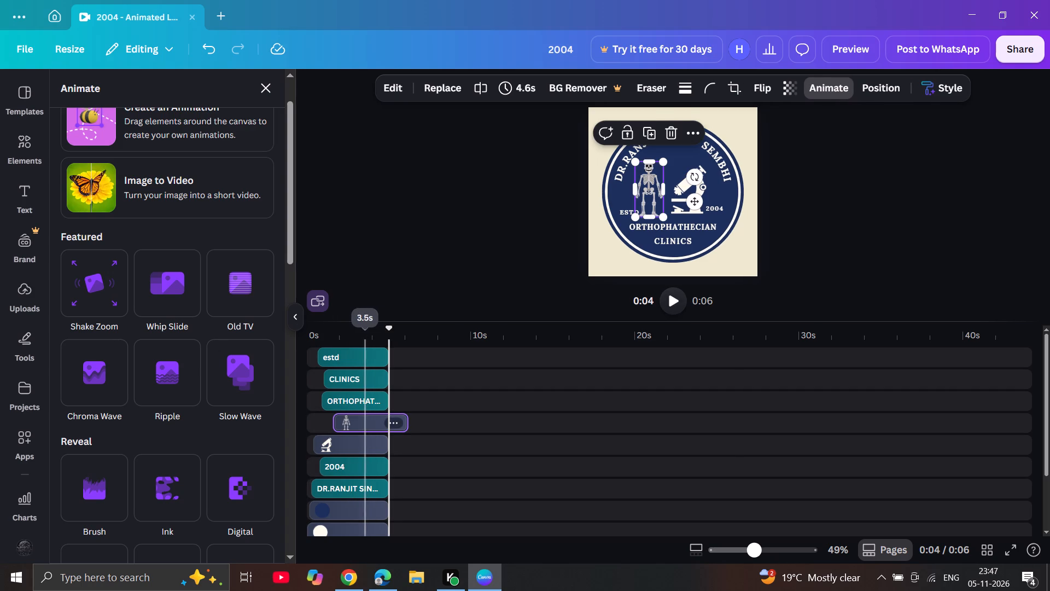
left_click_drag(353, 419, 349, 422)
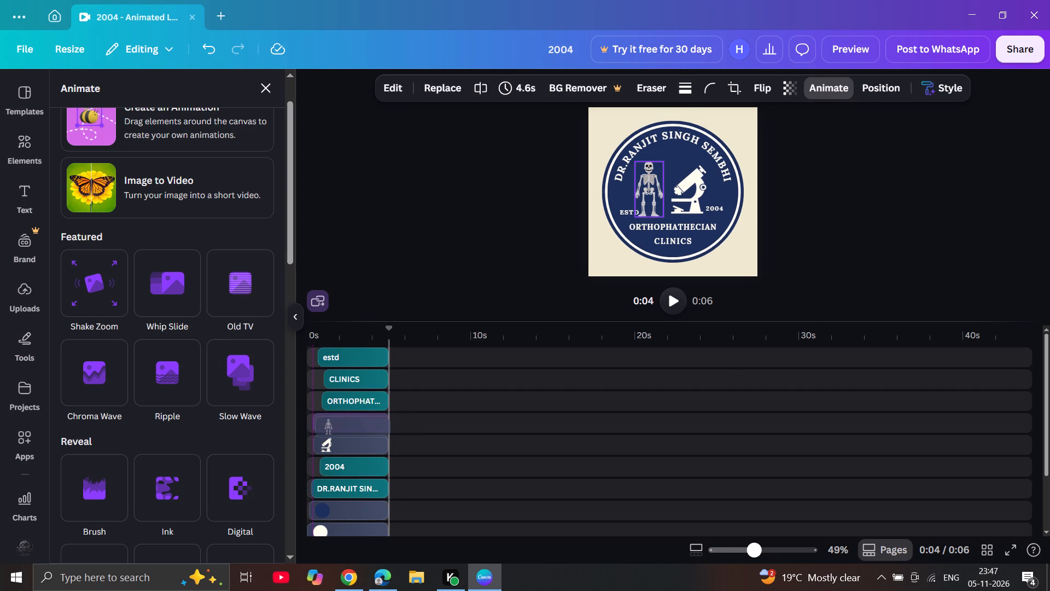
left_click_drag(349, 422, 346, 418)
Set the skeleton image as the page background and play the animation.
left_click(371, 419)
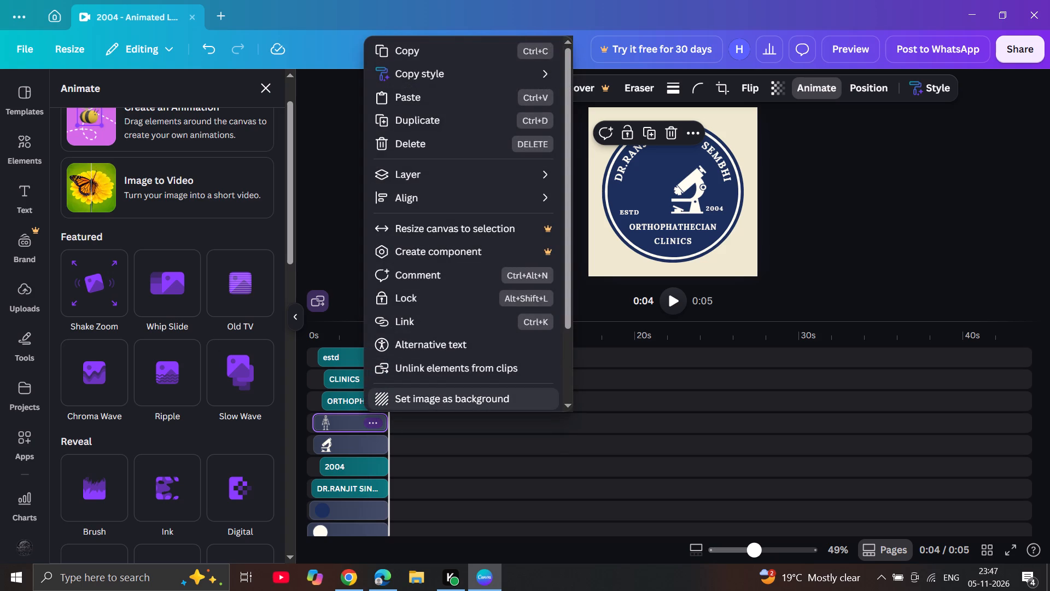
left_click(391, 392)
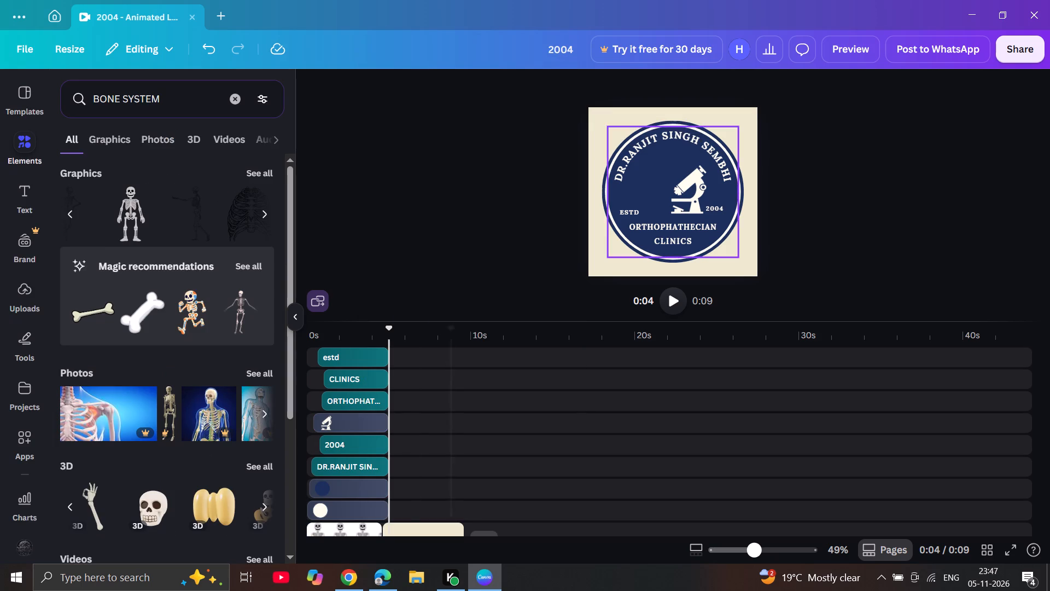
left_click(670, 299)
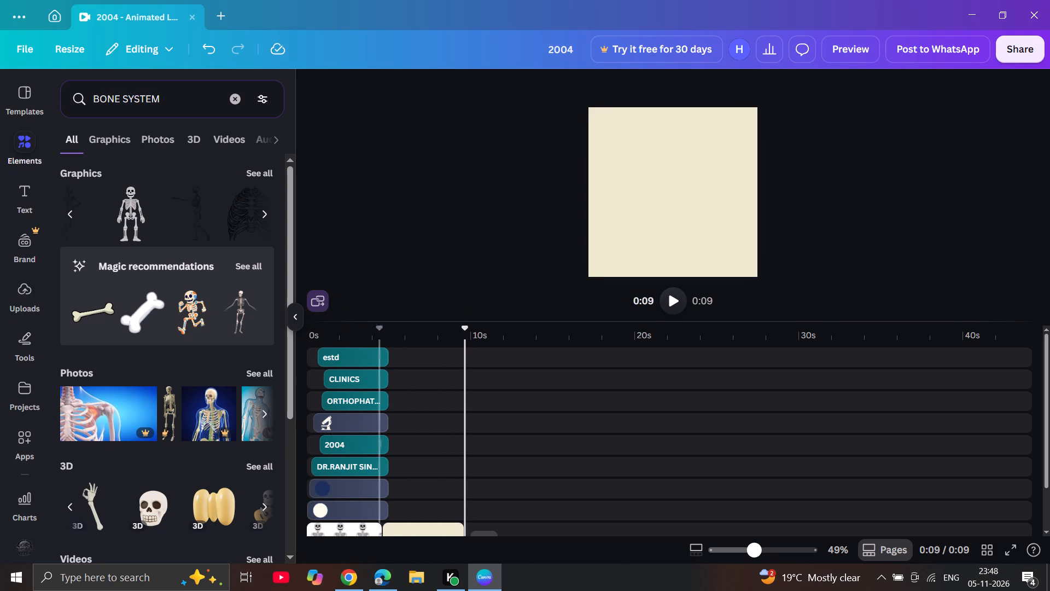
Detach the skeleton image from the background onto its own timeline track between the microscope and 2004 clips.
scroll(372, 461, "down", 2)
left_click(369, 483)
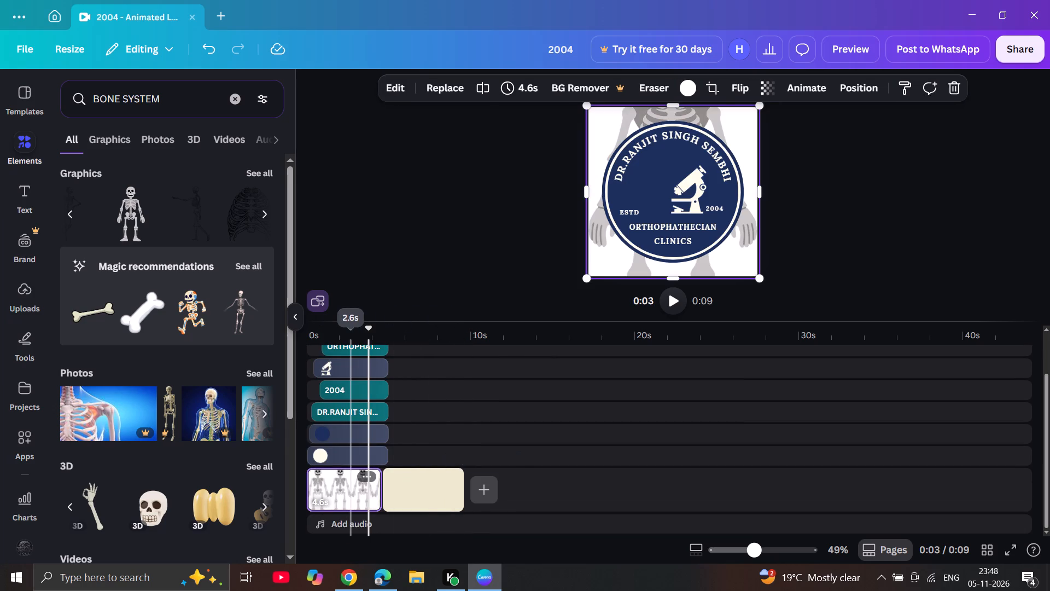
left_click_drag(350, 495, 332, 388)
scroll(372, 516, "down", 1)
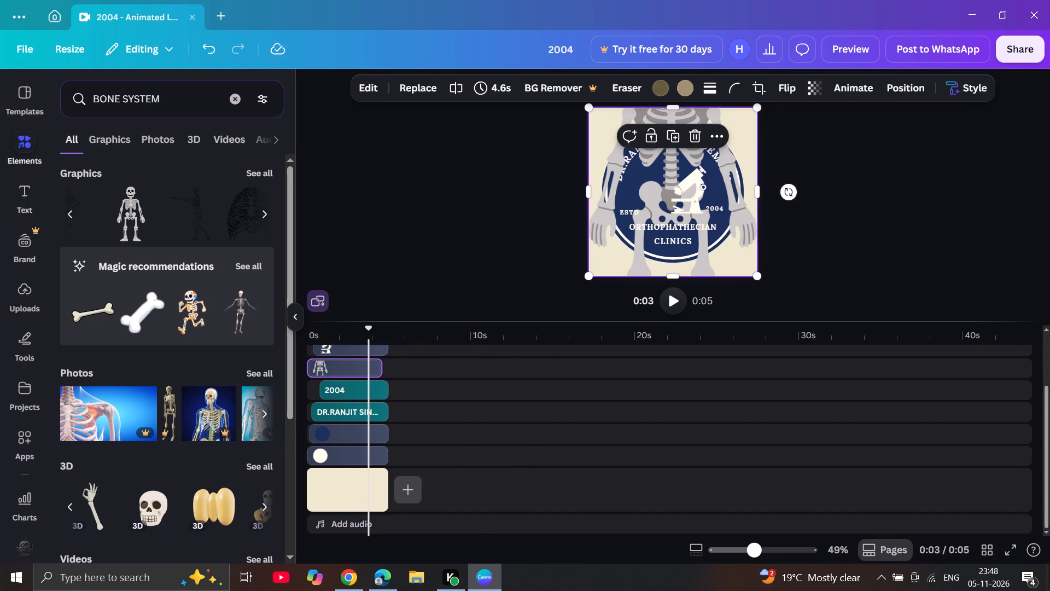
scroll(372, 516, "down", 1)
scroll(374, 505, "up", 2)
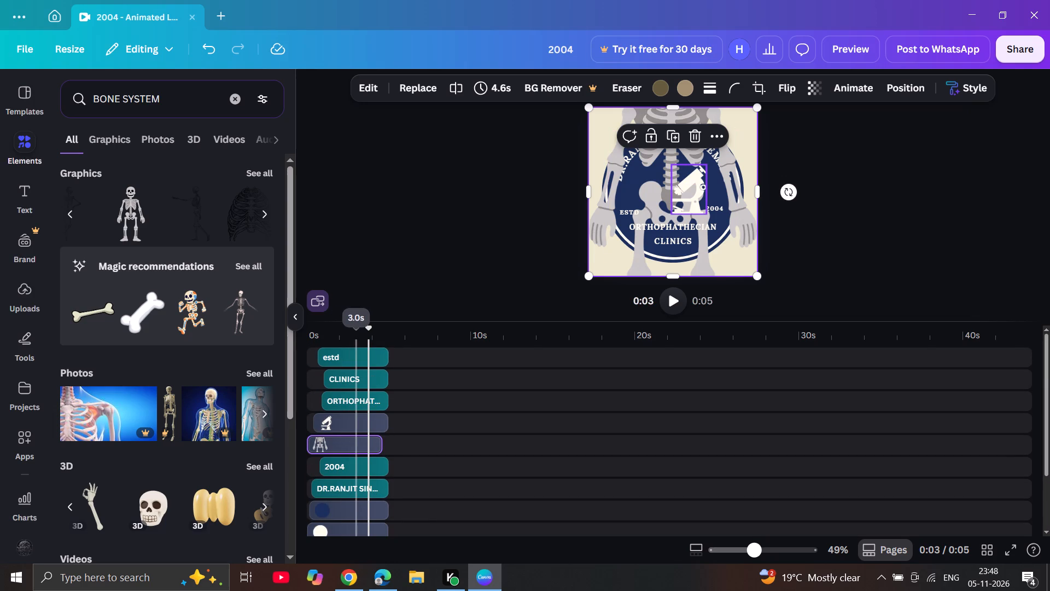
Move the detached skeleton's clip later on the timeline so it starts together with the microscope's clip.
left_click_drag(359, 445, 361, 447)
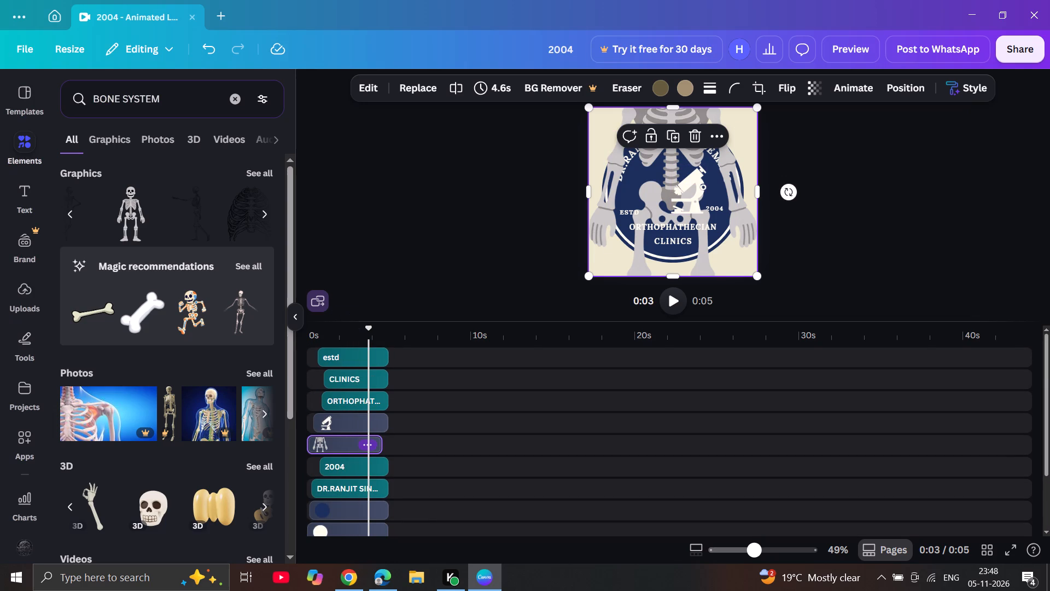
left_click_drag(361, 447, 366, 447)
left_click(346, 448)
left_click_drag(341, 441, 345, 441)
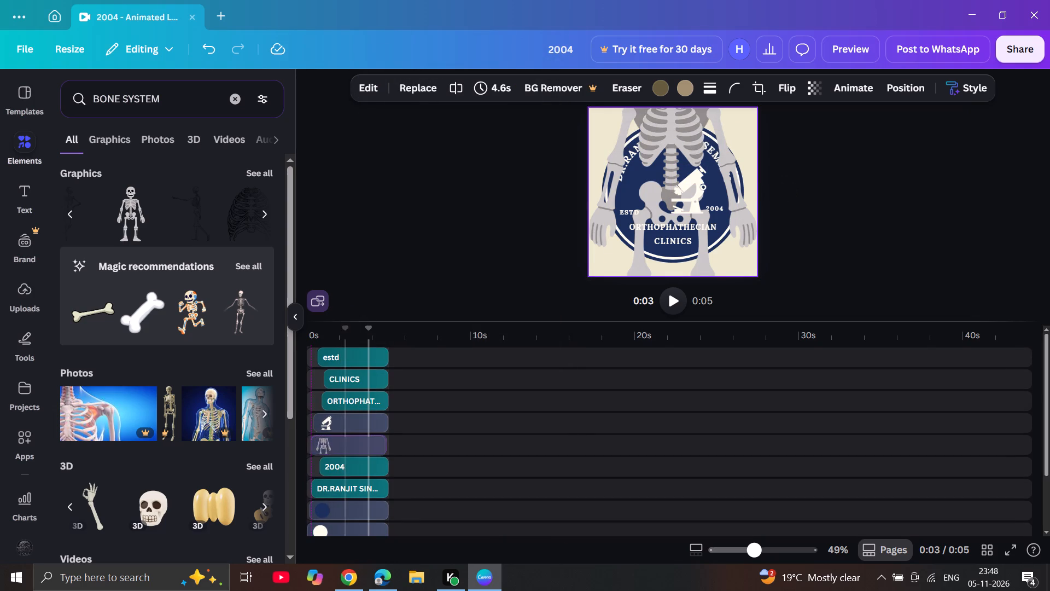
left_click_drag(345, 441, 348, 437)
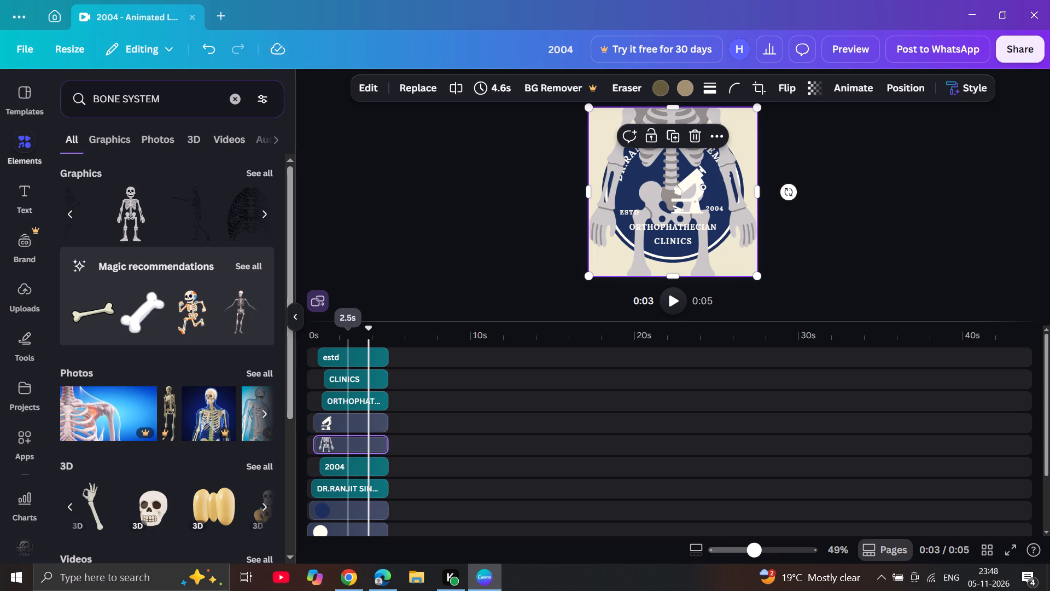
Play the animation from the start to review the badge with the enlarged skeleton.
left_click_drag(365, 331, 306, 334)
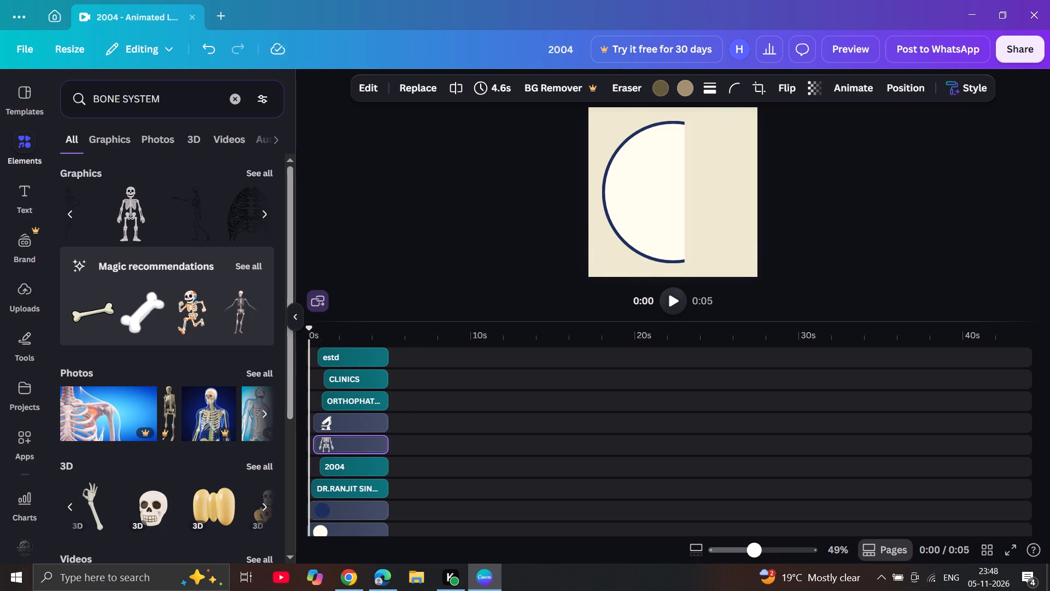
left_click(666, 293)
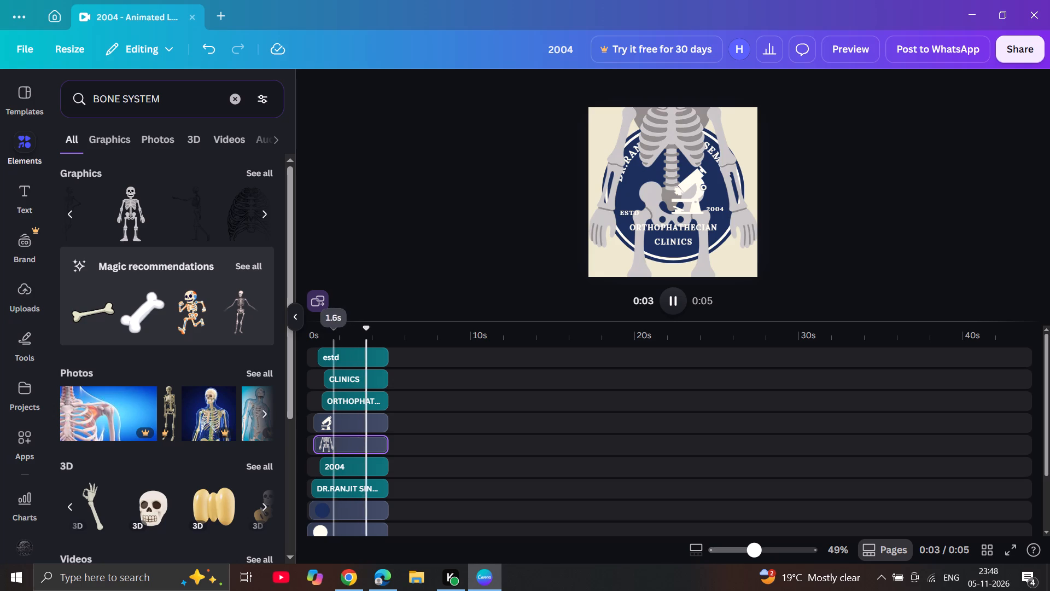
left_click(670, 148)
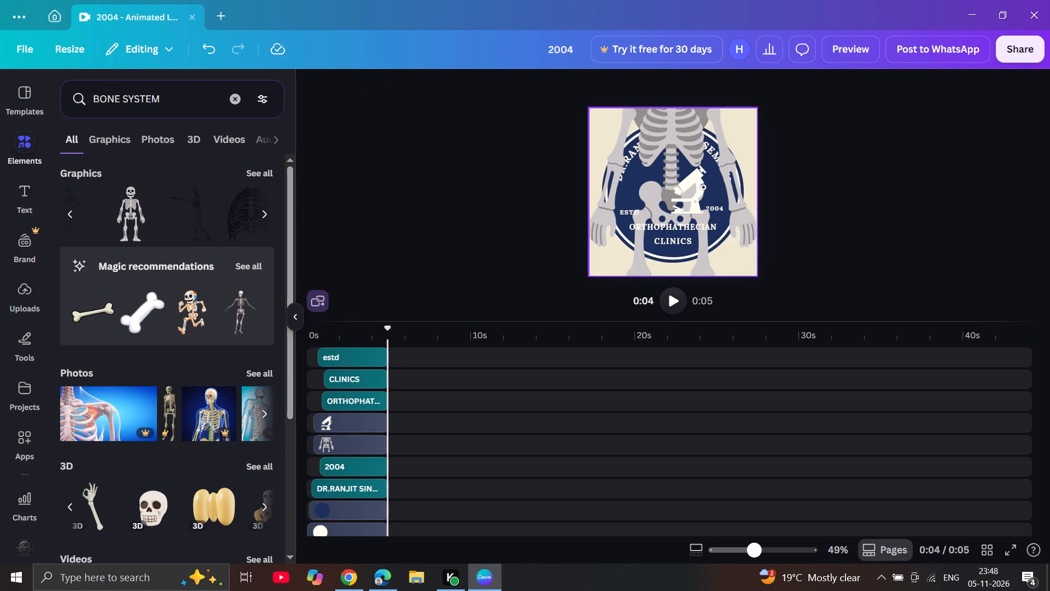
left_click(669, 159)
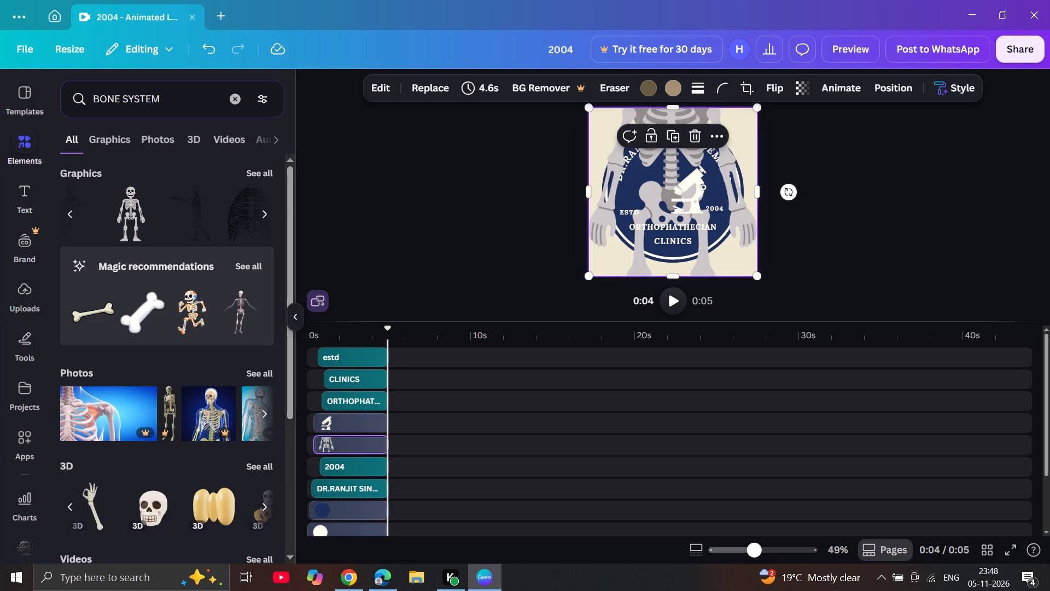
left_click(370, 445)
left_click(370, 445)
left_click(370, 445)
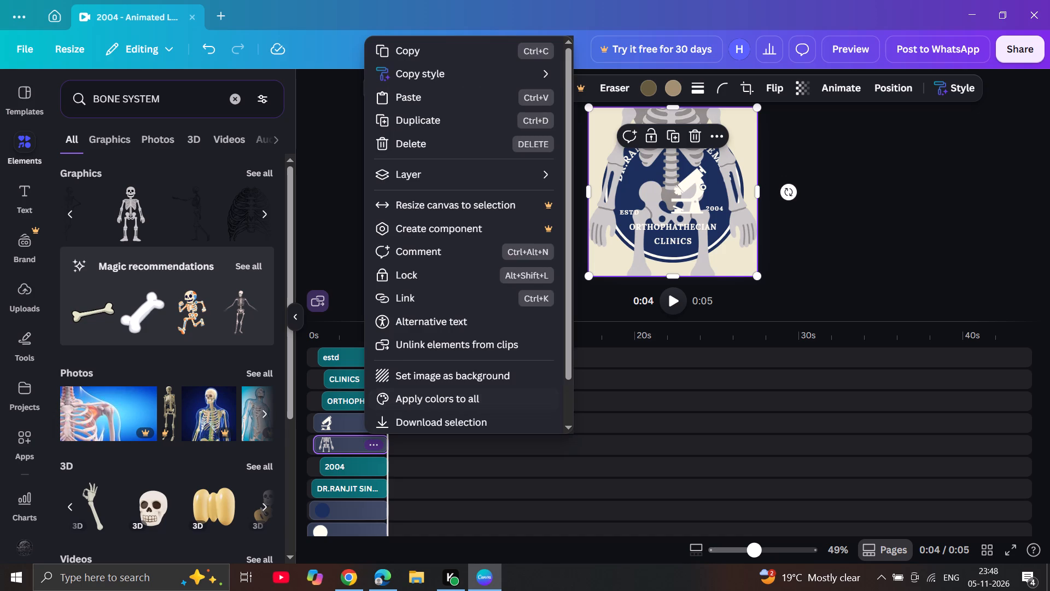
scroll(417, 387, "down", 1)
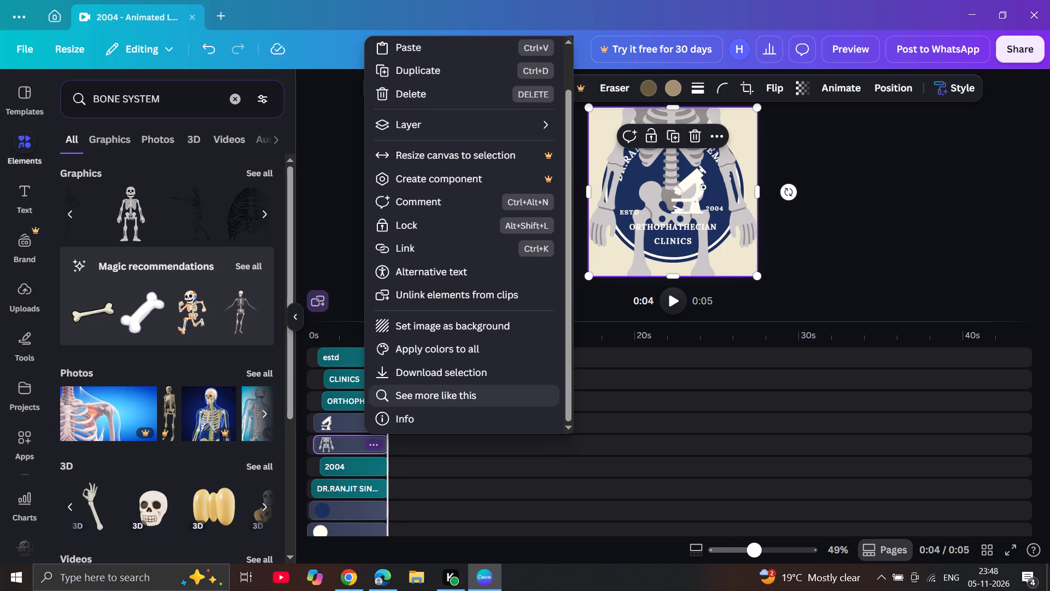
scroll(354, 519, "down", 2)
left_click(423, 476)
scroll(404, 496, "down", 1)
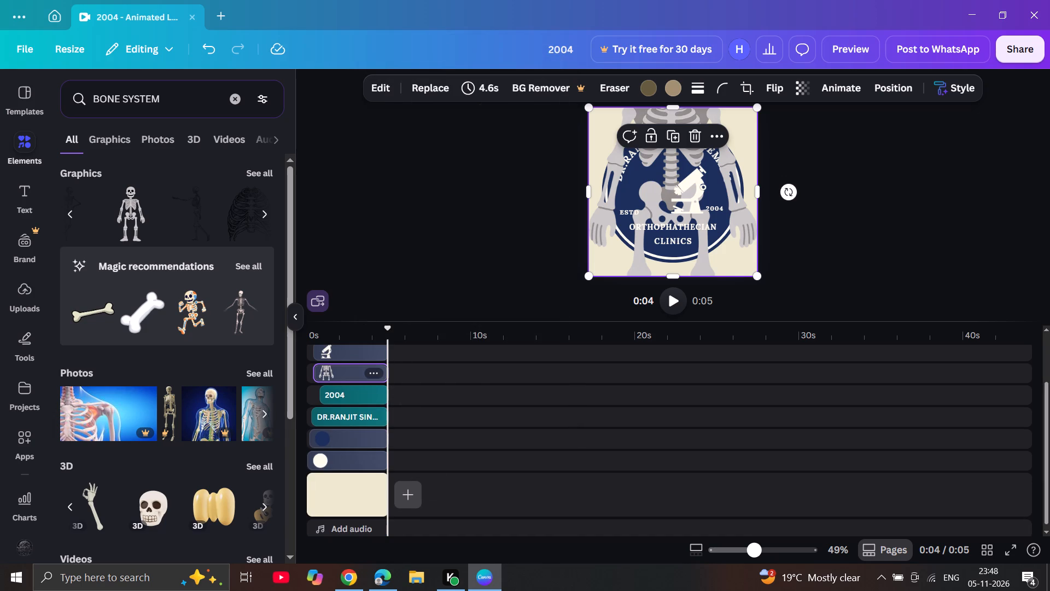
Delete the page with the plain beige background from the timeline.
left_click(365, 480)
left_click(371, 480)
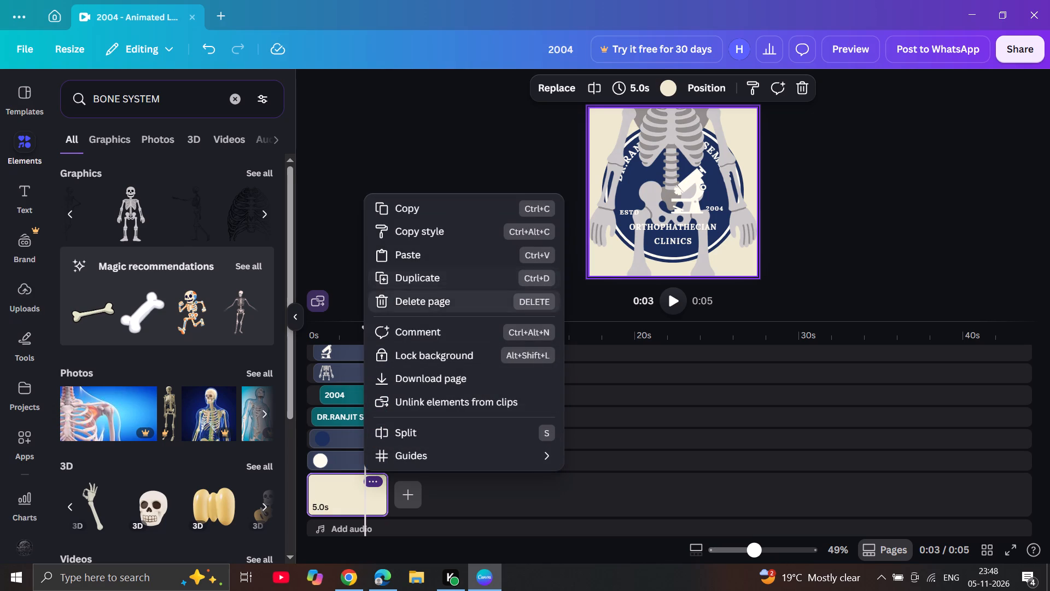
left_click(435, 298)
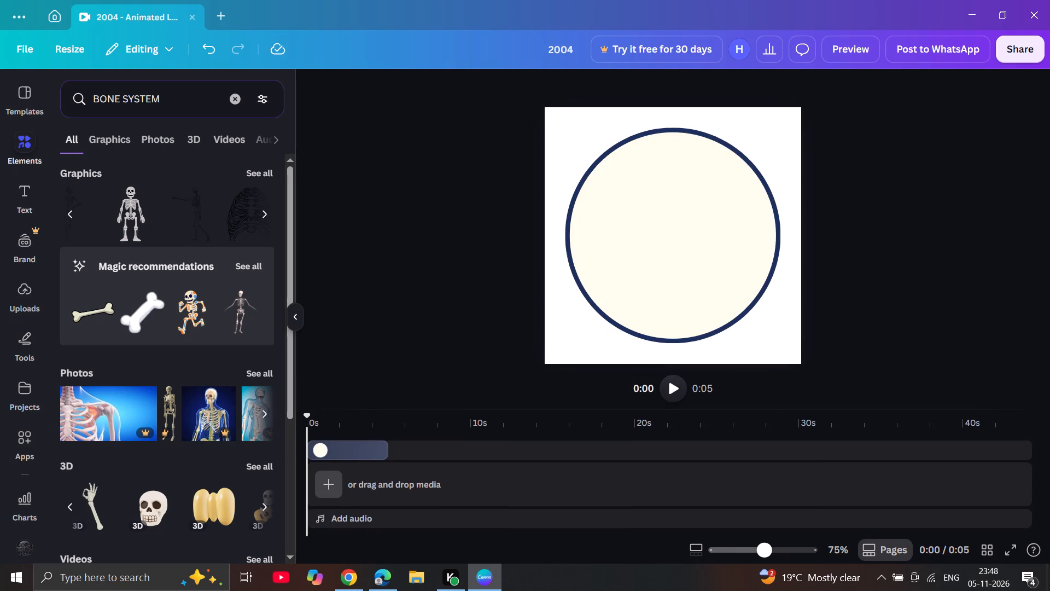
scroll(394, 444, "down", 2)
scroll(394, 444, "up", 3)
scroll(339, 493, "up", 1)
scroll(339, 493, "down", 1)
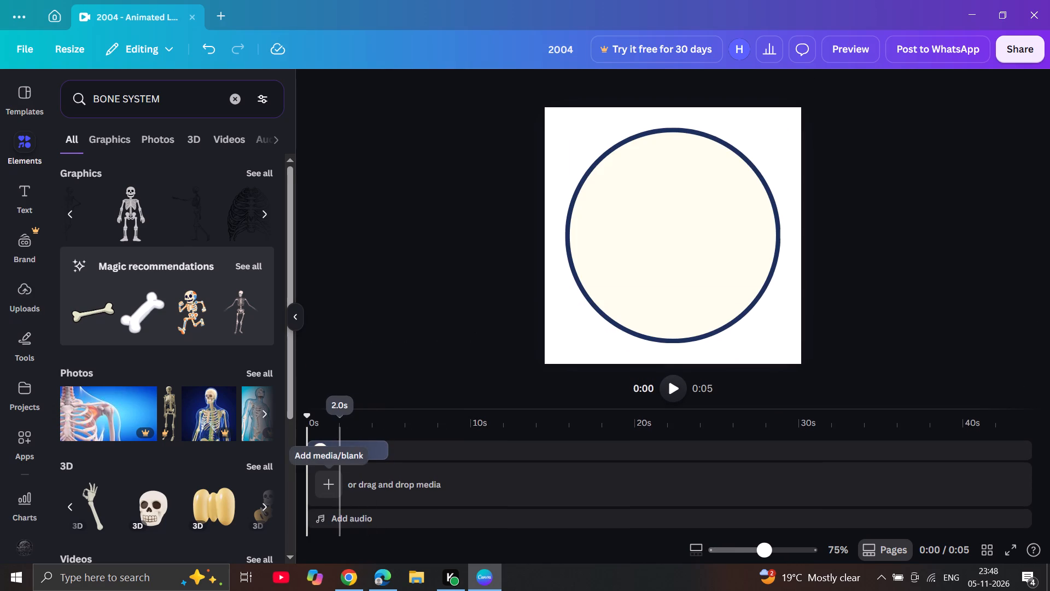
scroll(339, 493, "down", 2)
Undo the page deletion and the earlier skeleton background edits to restore the small skeleton, and play the animation.
triple_click(211, 47)
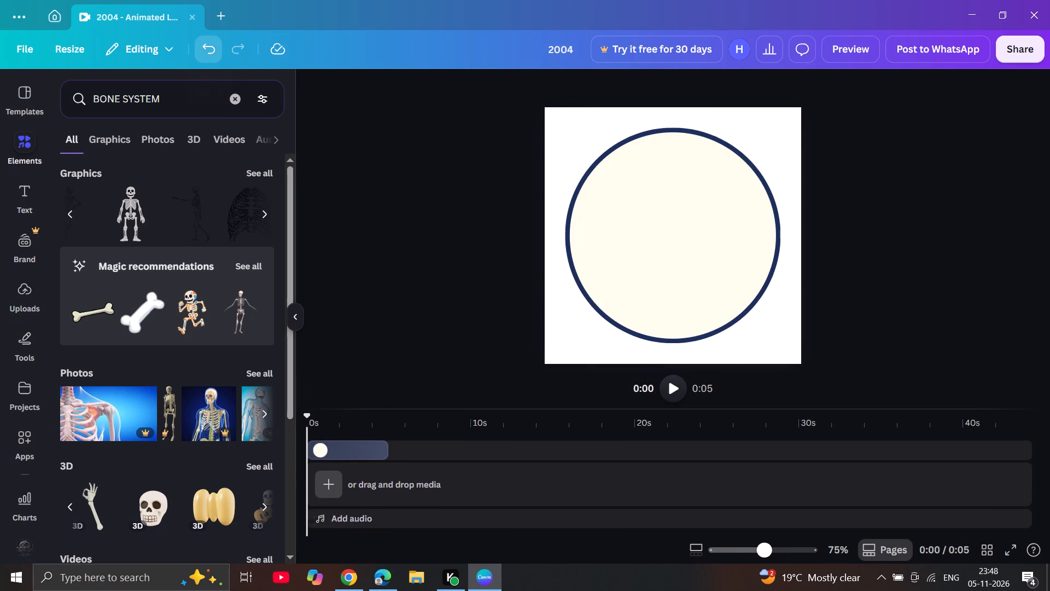
triple_click(211, 47)
triple_click(211, 47)
double_click(211, 47)
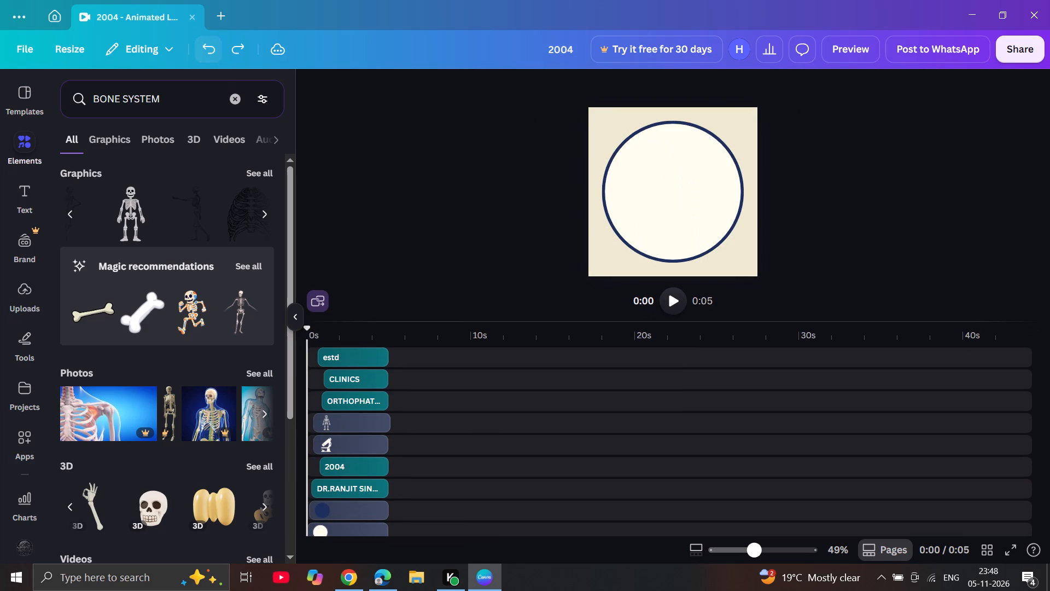
left_click(668, 303)
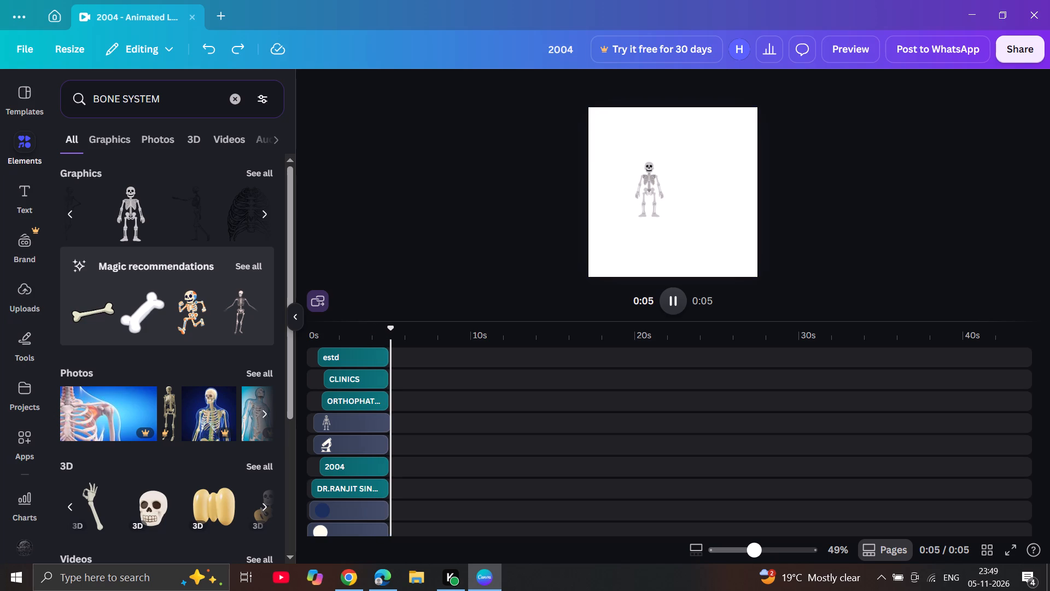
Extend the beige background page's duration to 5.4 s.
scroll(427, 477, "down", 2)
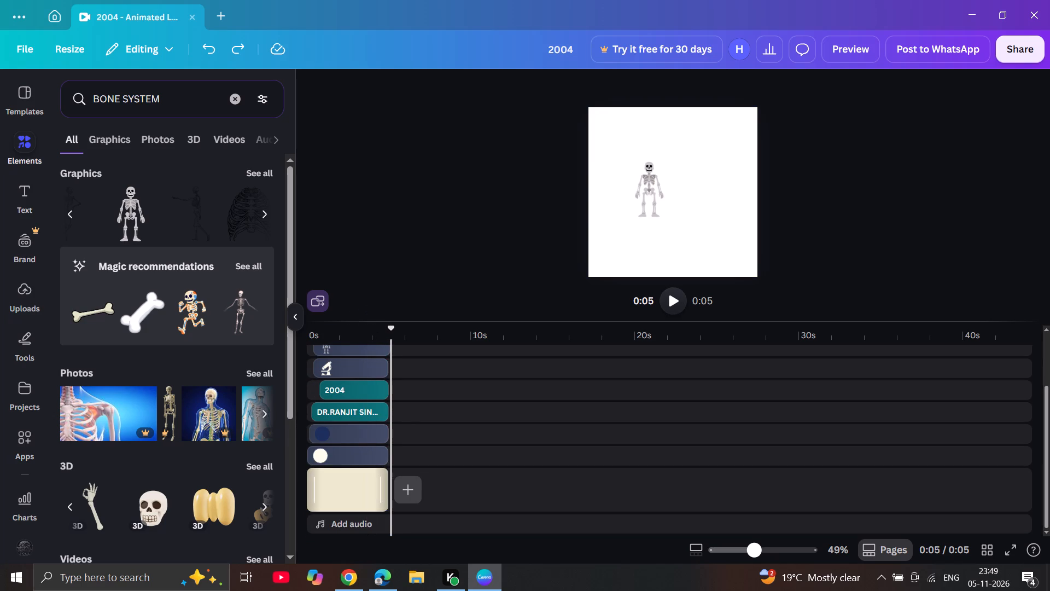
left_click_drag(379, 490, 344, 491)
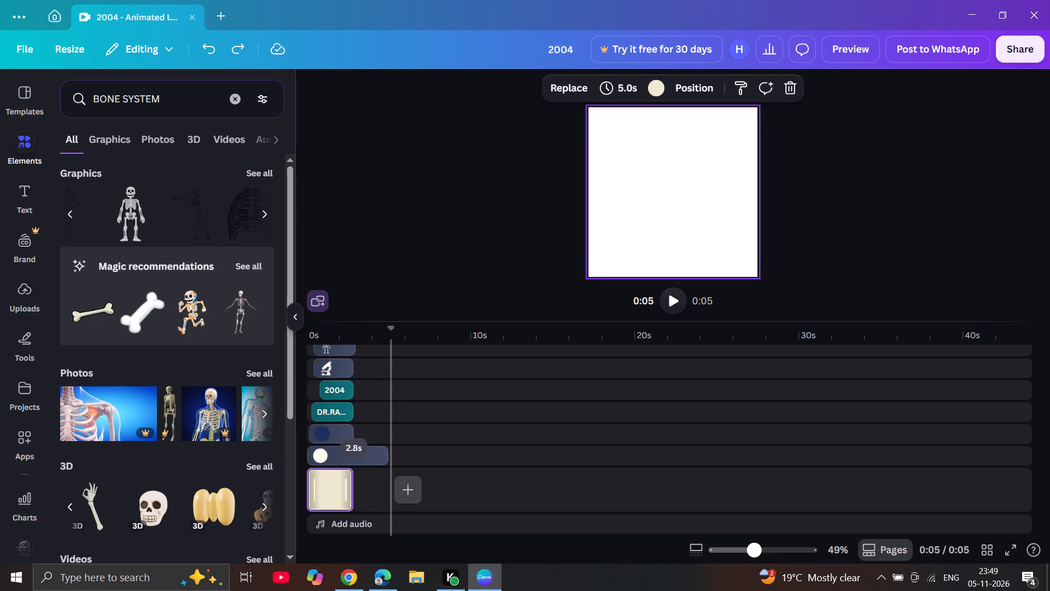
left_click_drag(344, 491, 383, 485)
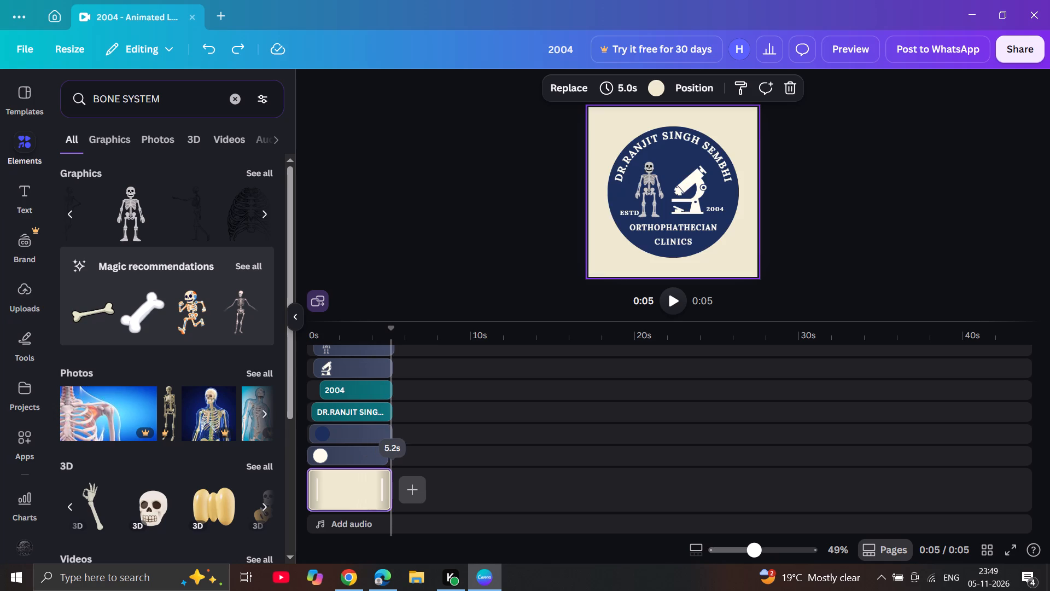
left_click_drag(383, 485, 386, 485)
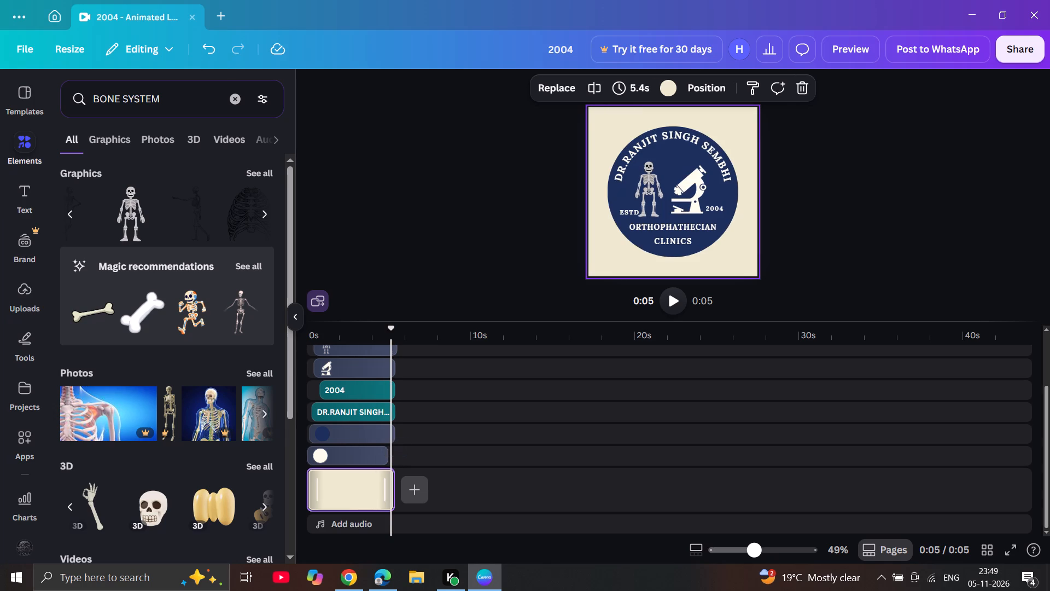
Shift the navy circle's clip to the very start of the timeline and play the animation.
left_click(337, 428)
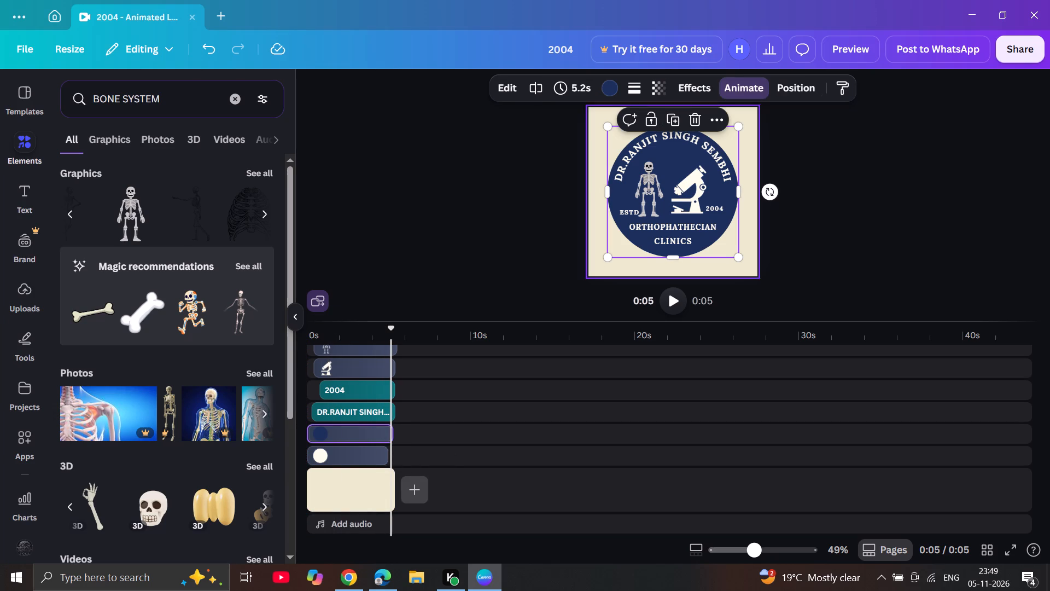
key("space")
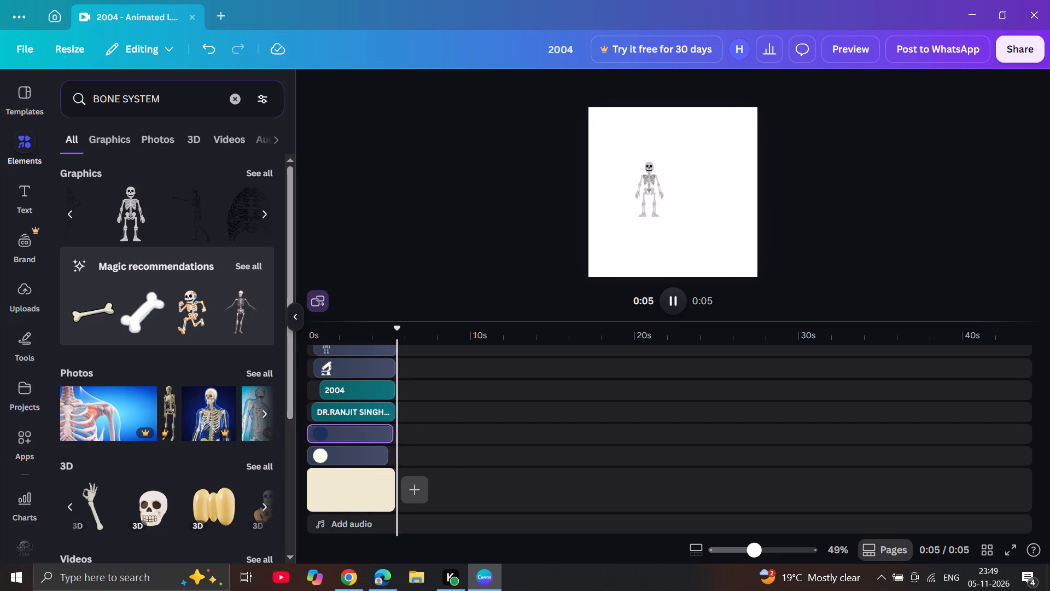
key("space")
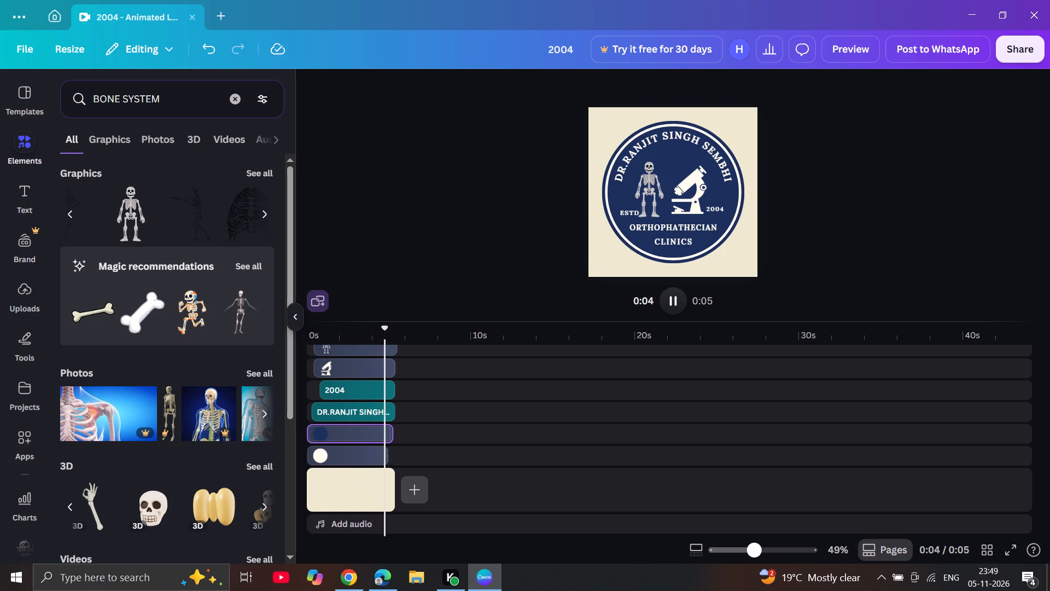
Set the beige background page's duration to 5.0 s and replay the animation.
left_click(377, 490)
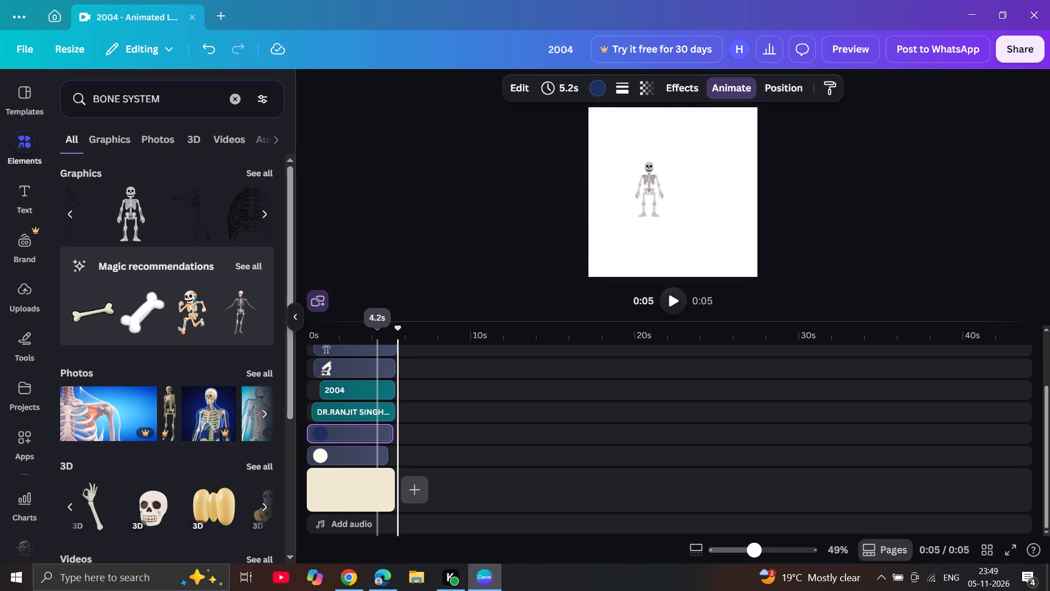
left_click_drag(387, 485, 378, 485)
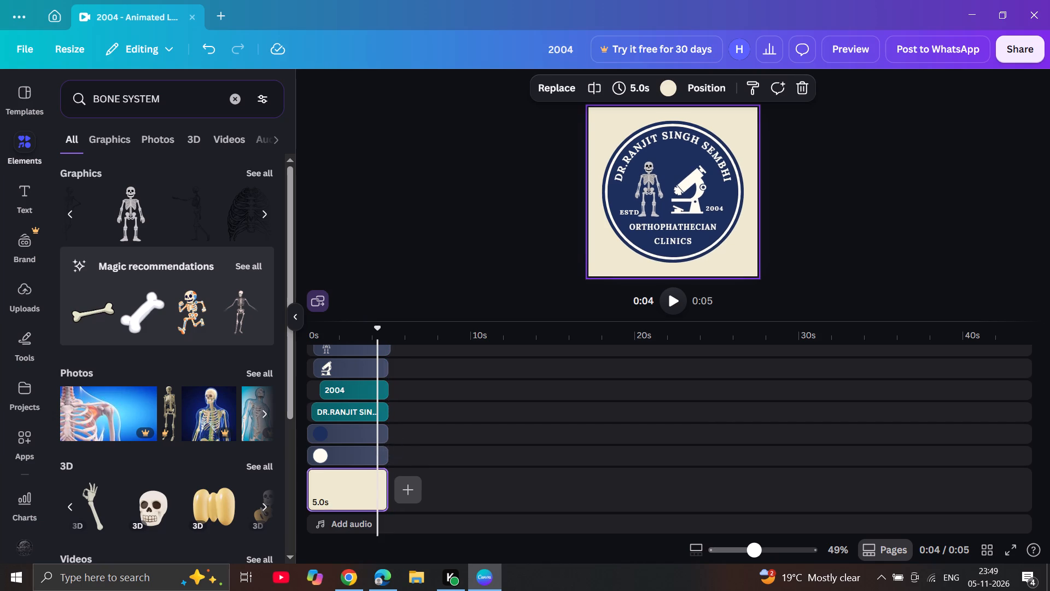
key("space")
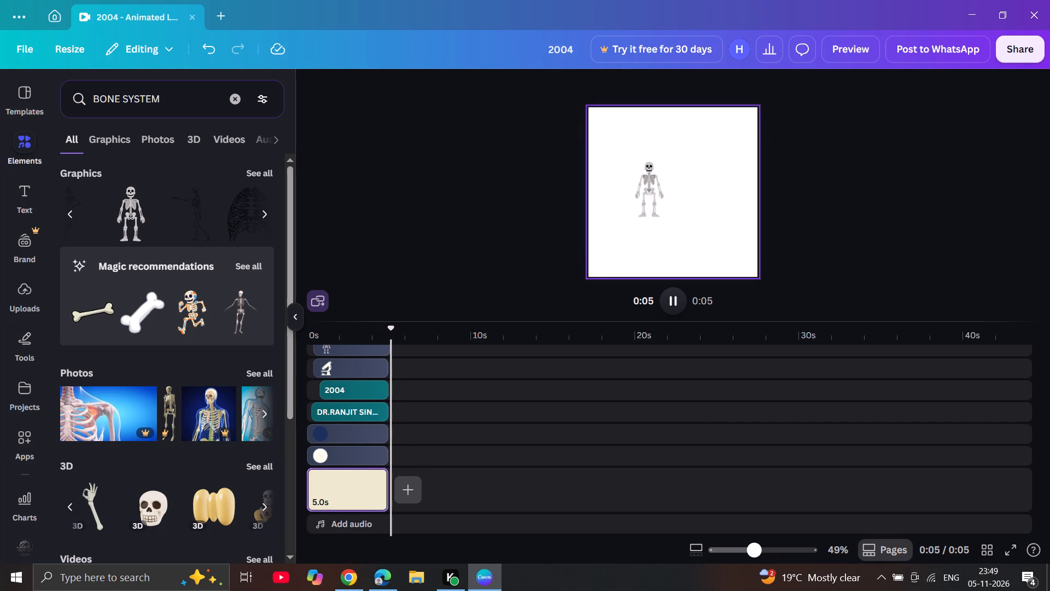
Shorten the beige background page's duration to 4.4 s and replay the animation.
left_click_drag(372, 489, 363, 489)
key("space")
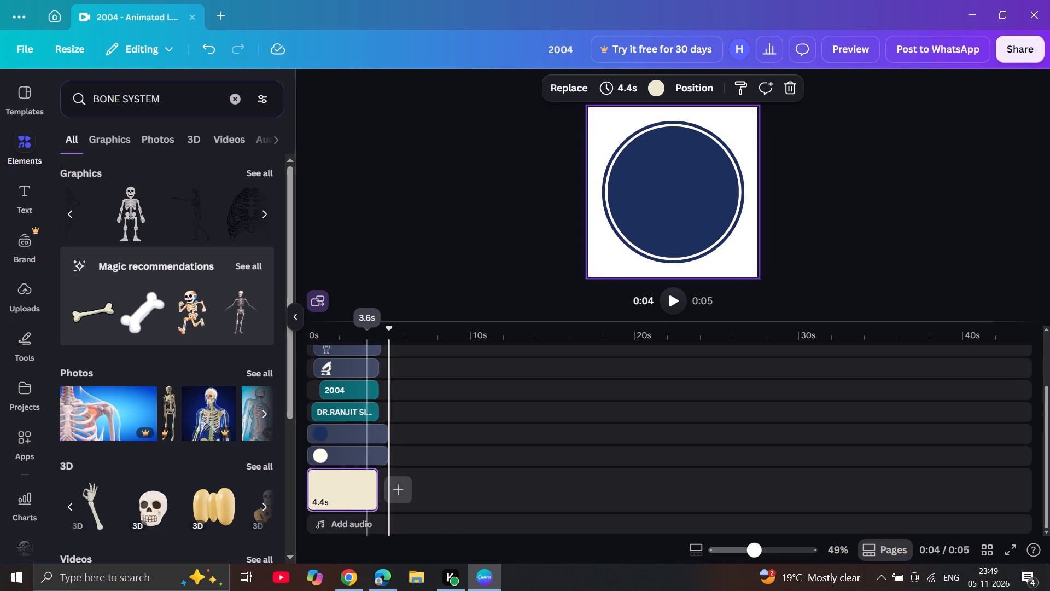
Trim the cream circle's clip and the navy circle's clip to 4.4 s each, and replay the animation.
left_click_drag(380, 456, 371, 456)
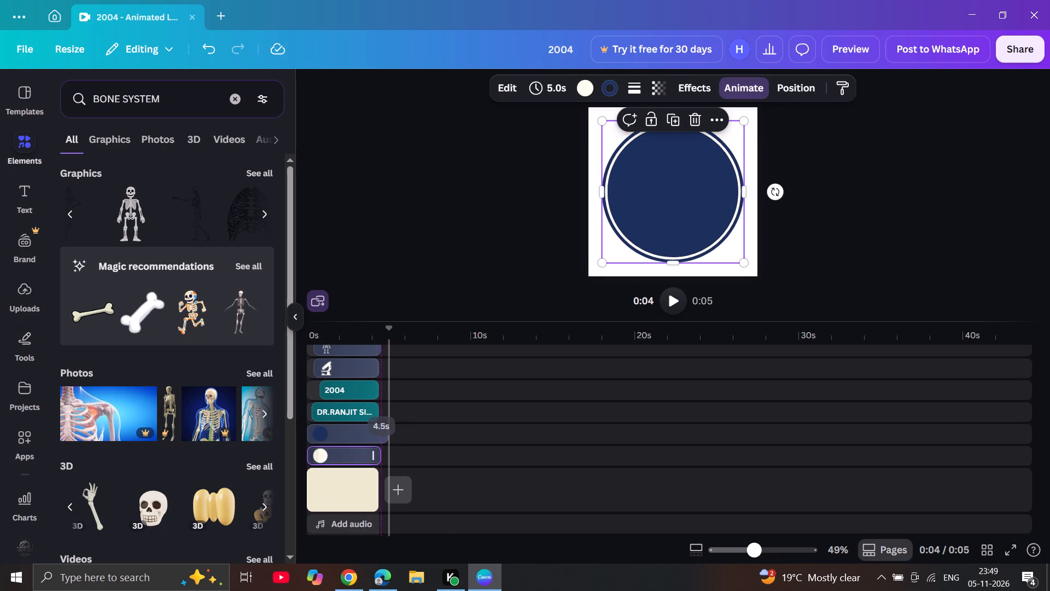
left_click_drag(371, 456, 368, 455)
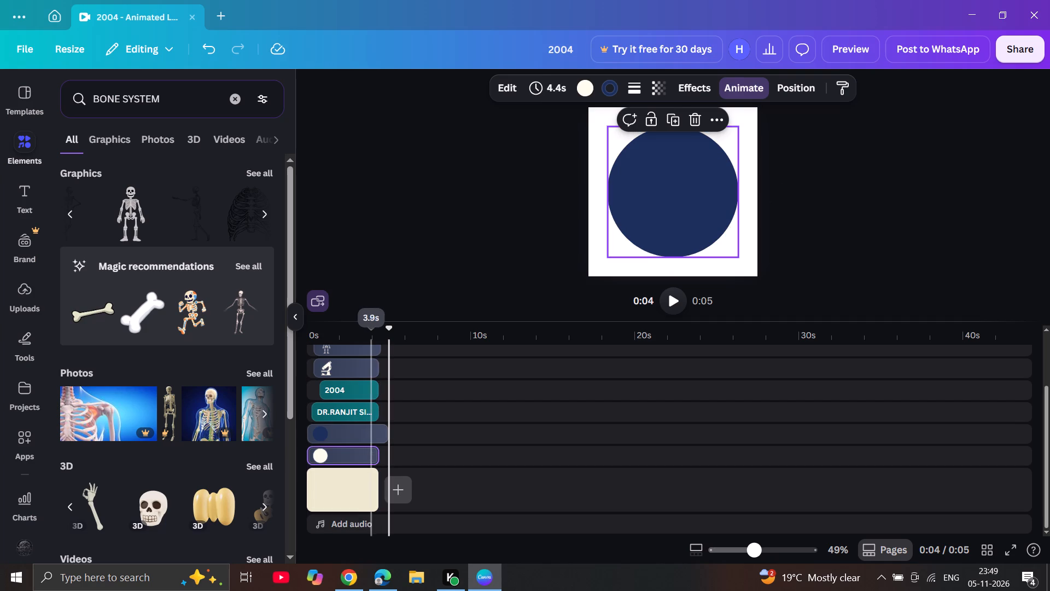
left_click_drag(374, 435, 365, 435)
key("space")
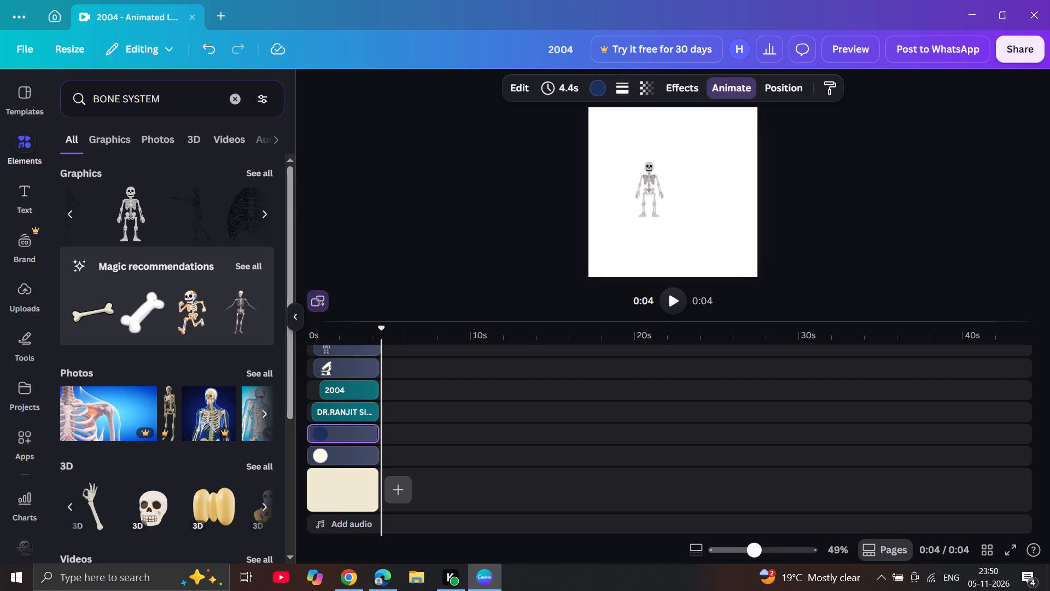
Delete the small skeleton graphic from the badge.
left_click(651, 183)
left_click(674, 138)
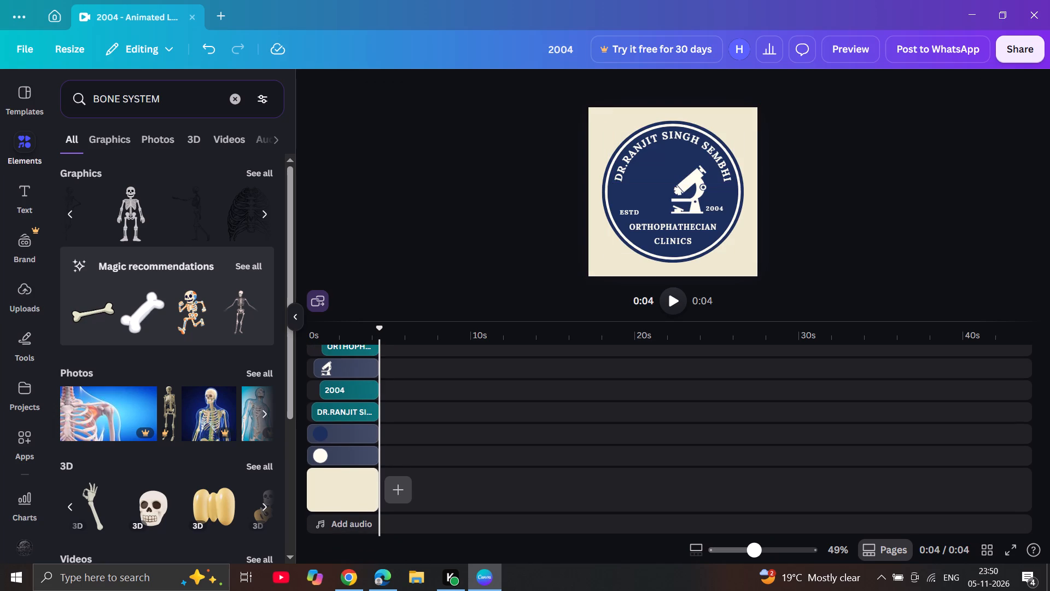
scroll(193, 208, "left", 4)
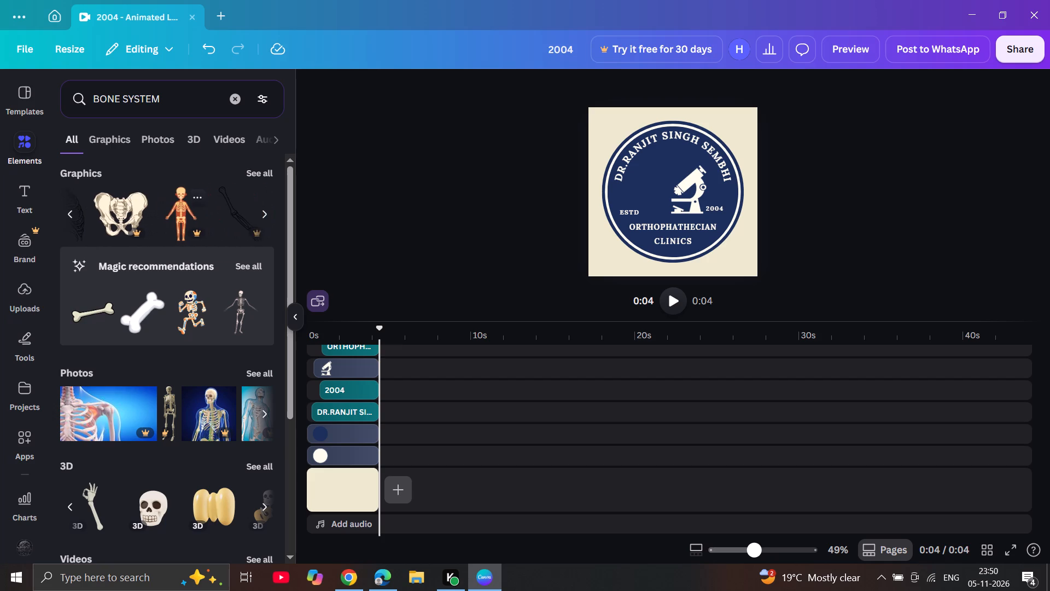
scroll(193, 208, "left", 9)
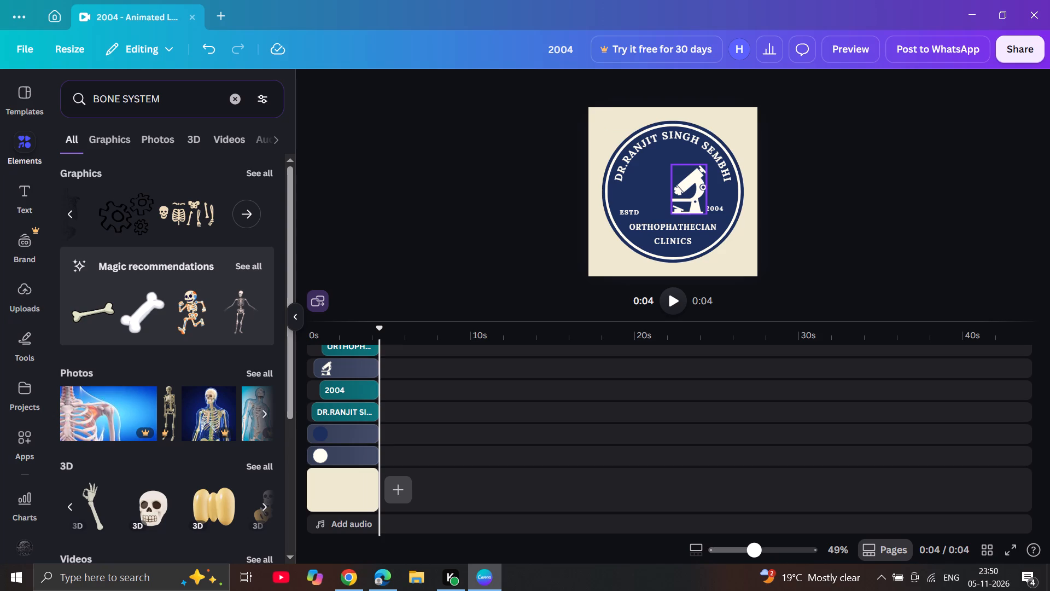
Move the microscope to the badge's horizontal centre and enlarge it to fill the space between the curved name and ORTHOPHATHECIAN.
left_click_drag(690, 200, 672, 201)
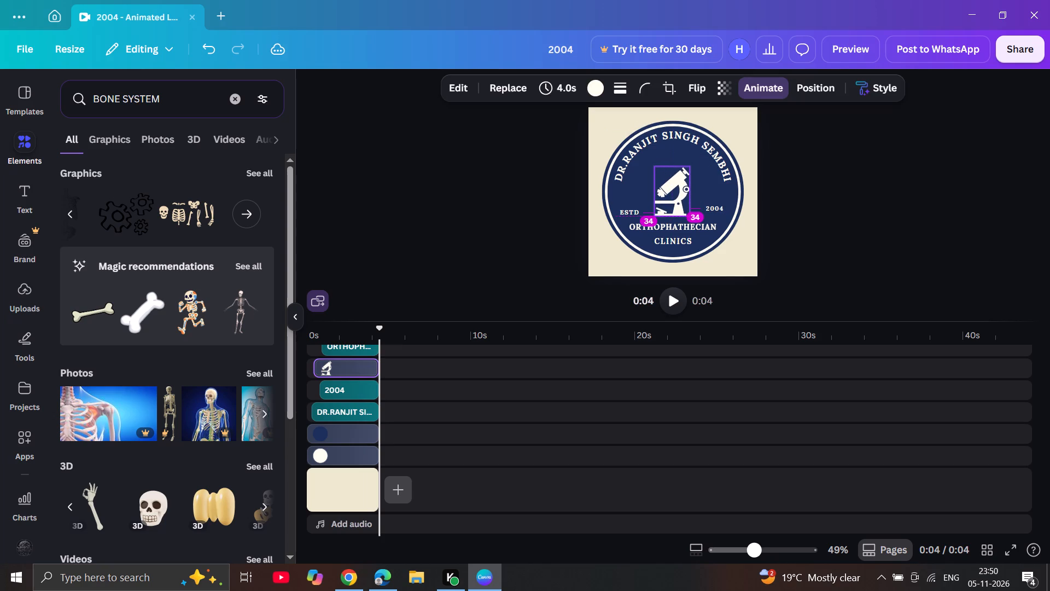
left_click_drag(672, 201, 671, 201)
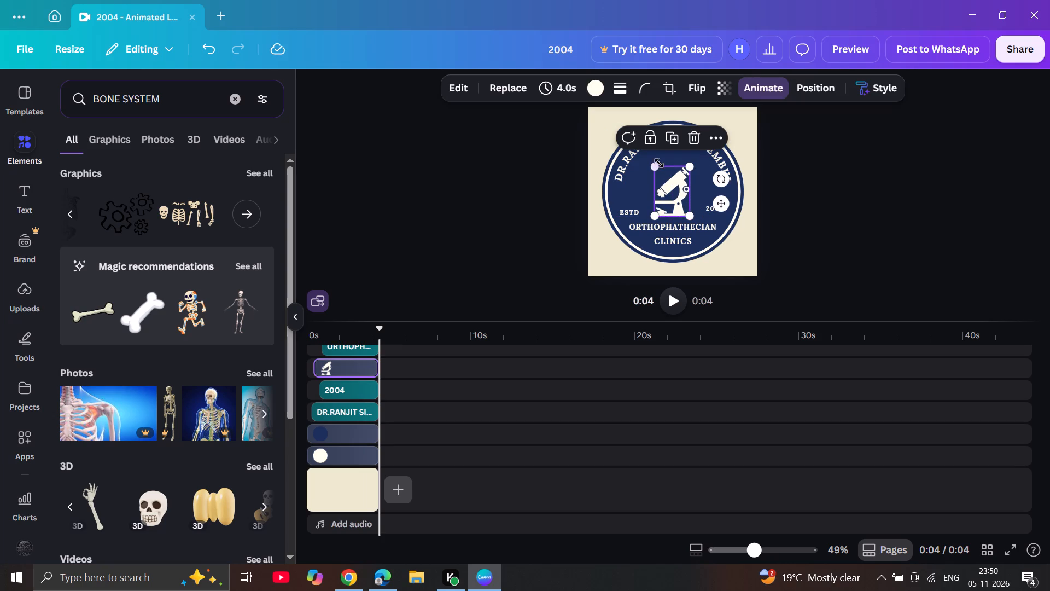
left_click_drag(657, 163, 645, 153)
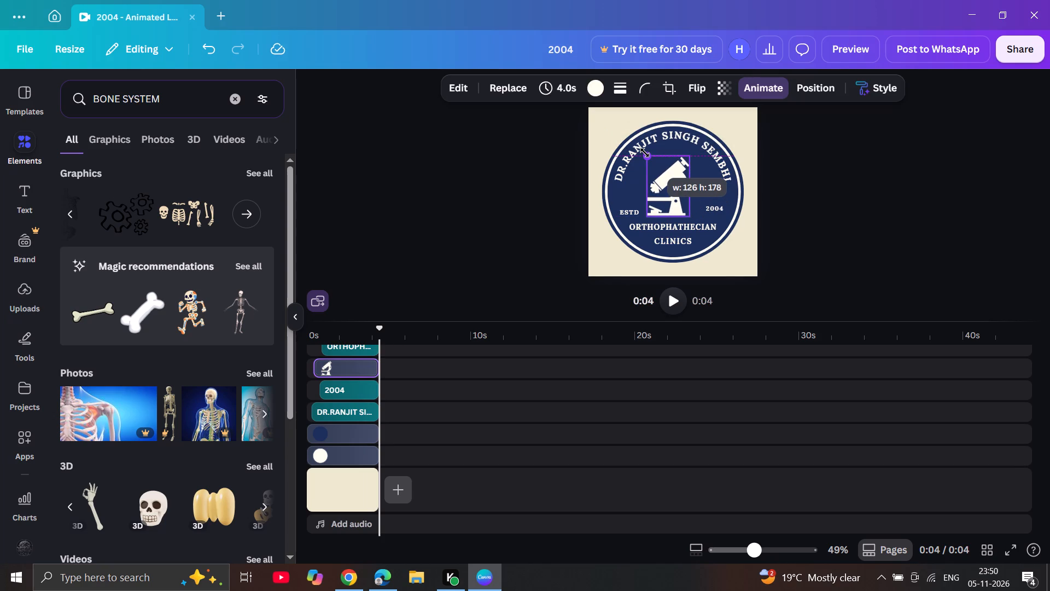
left_click_drag(645, 153, 641, 148)
left_click_drag(667, 180, 669, 181)
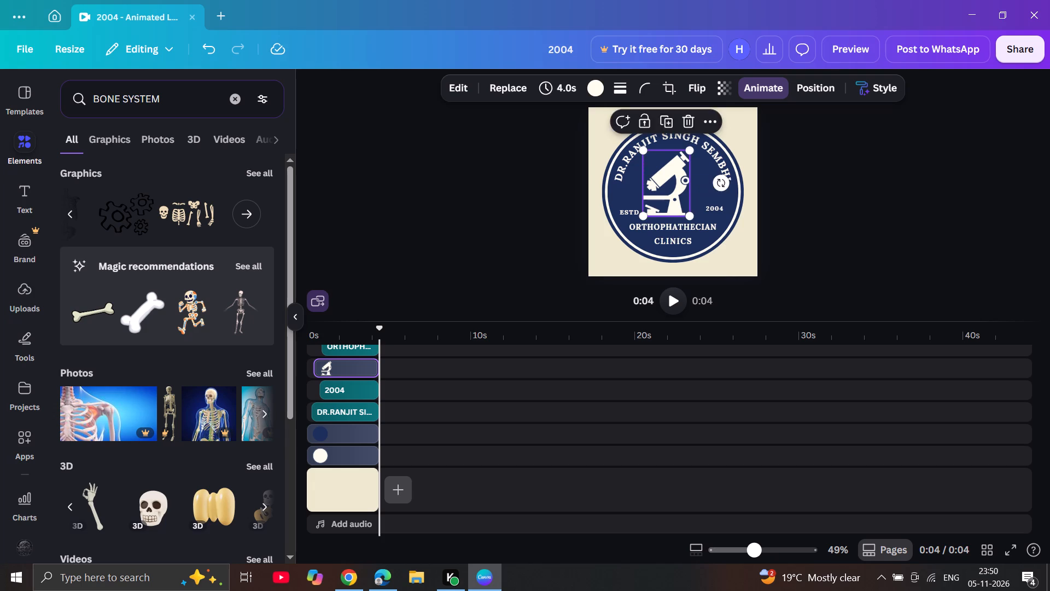
left_click_drag(669, 181, 673, 178)
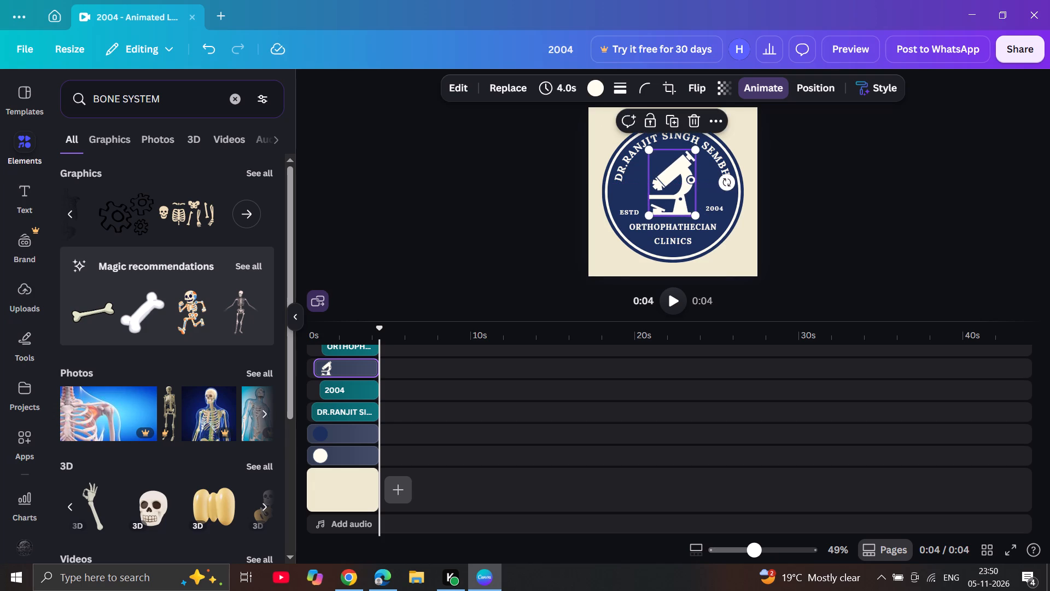
left_click(804, 230)
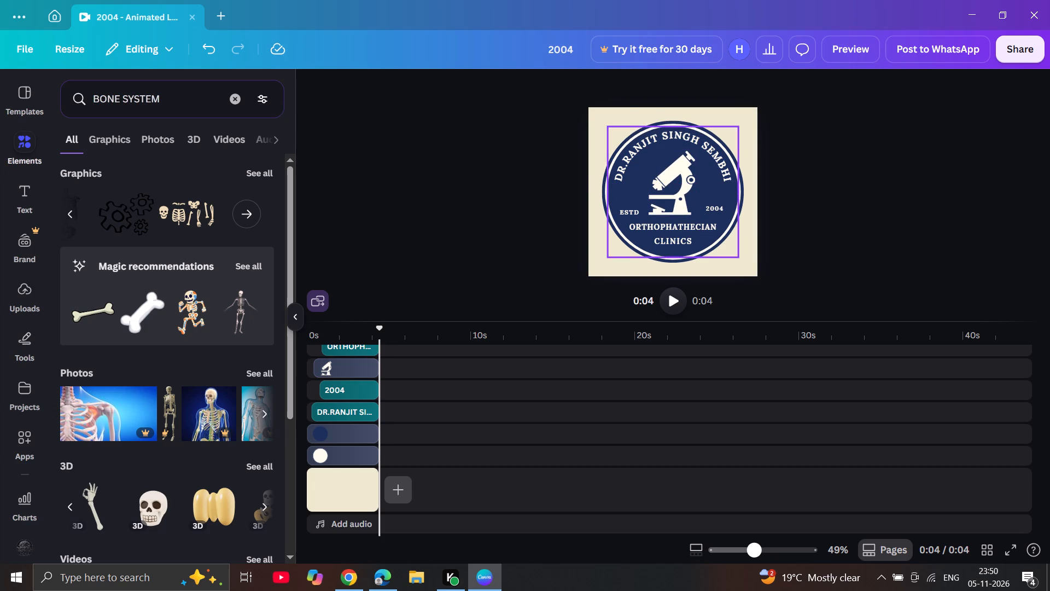
left_click(671, 192)
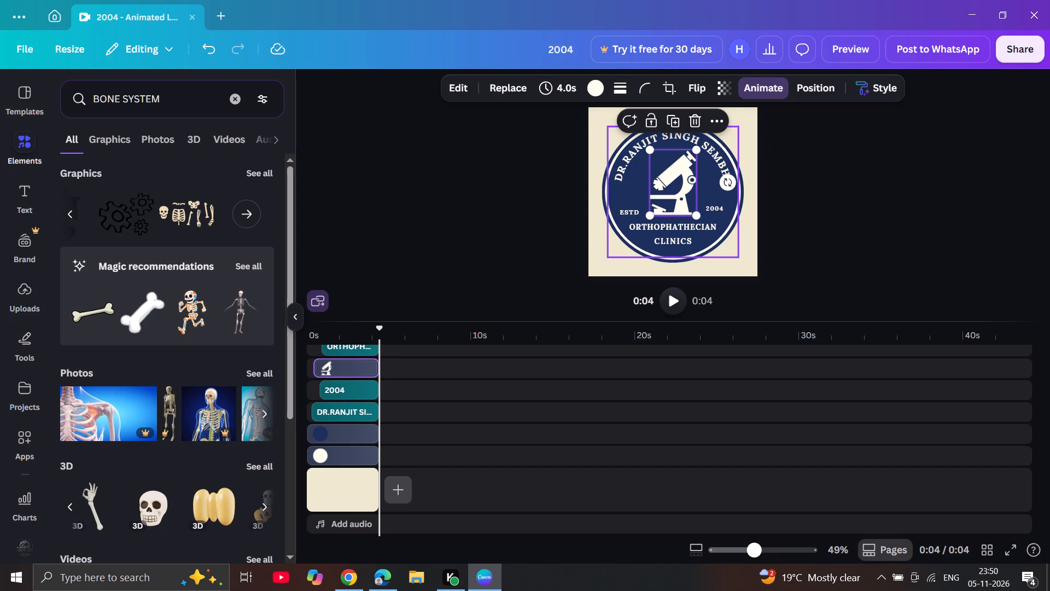
Move the ESTD text up level with the 2004 text on the badge, and replay the animation.
left_click(713, 206)
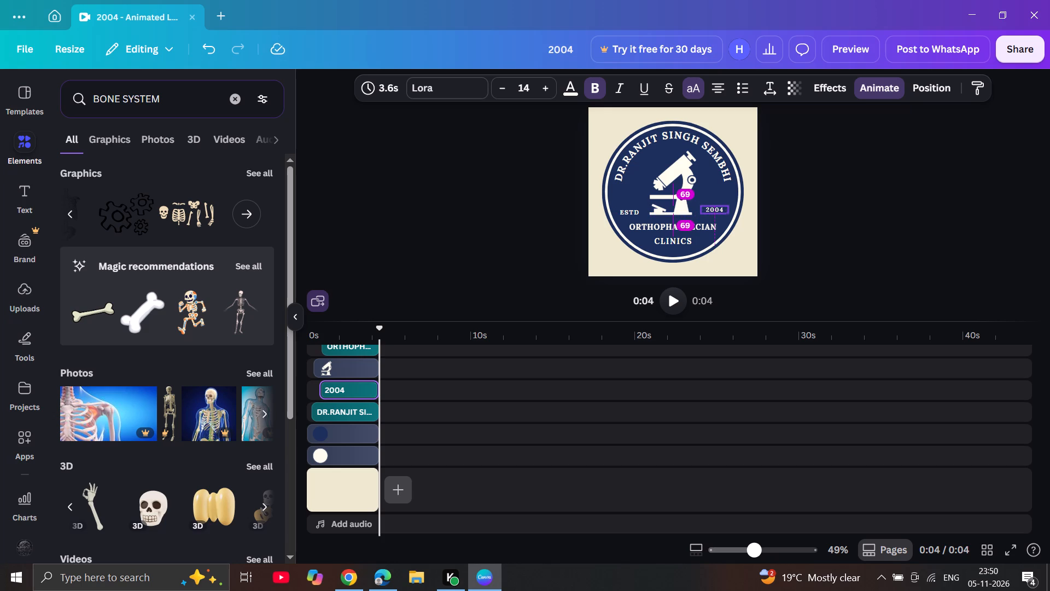
double_click(627, 210)
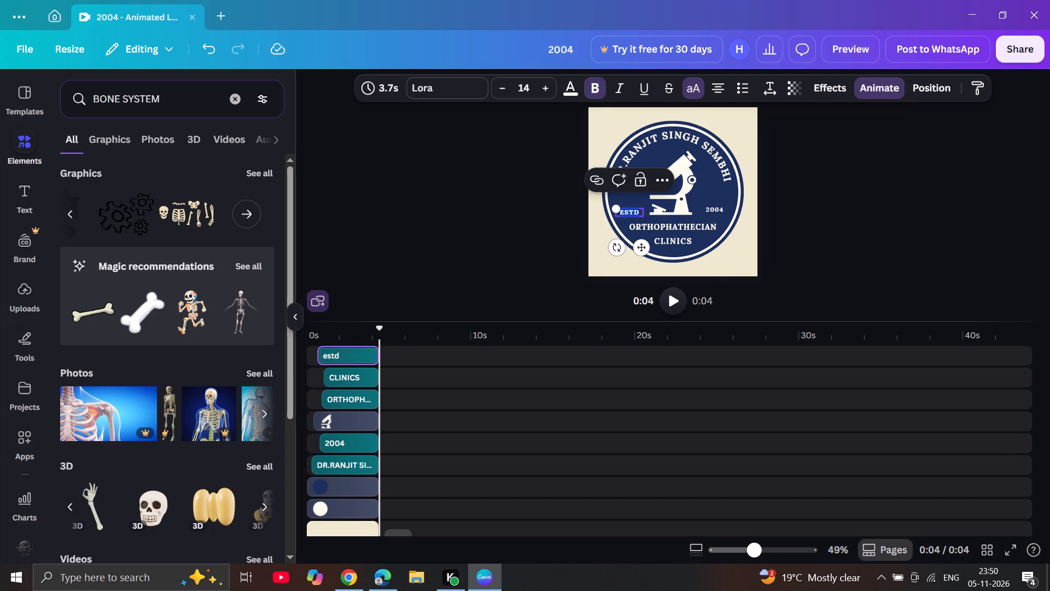
left_click(627, 210)
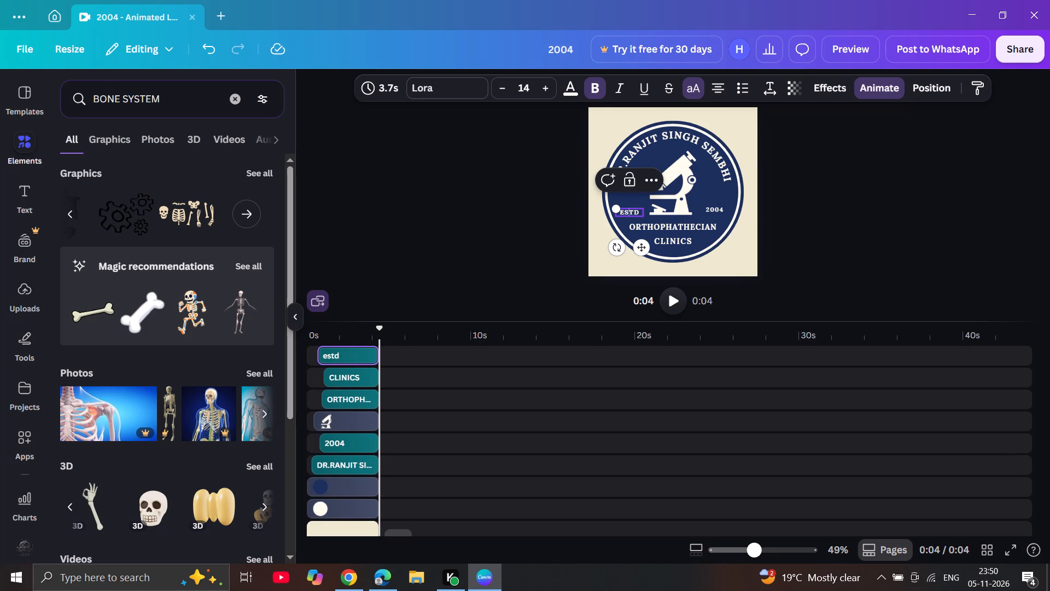
left_click(639, 208)
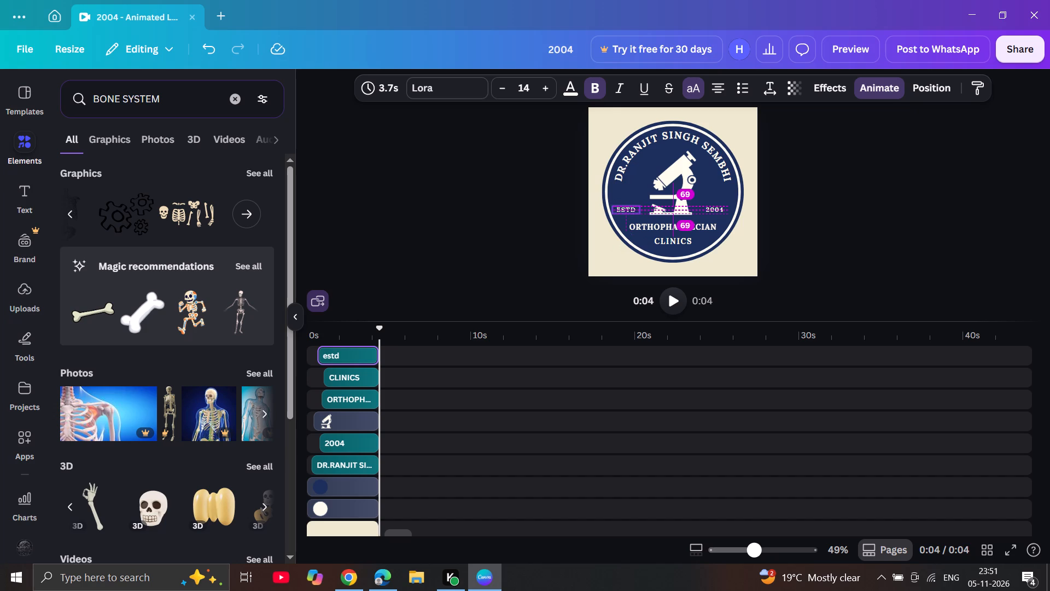
left_click(528, 238)
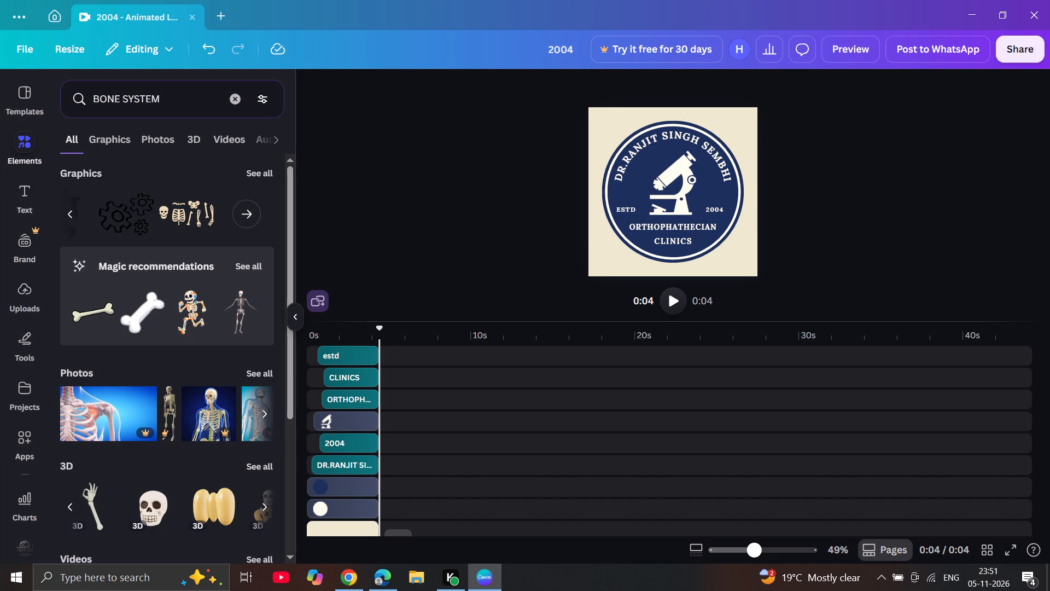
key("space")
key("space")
left_click(676, 291)
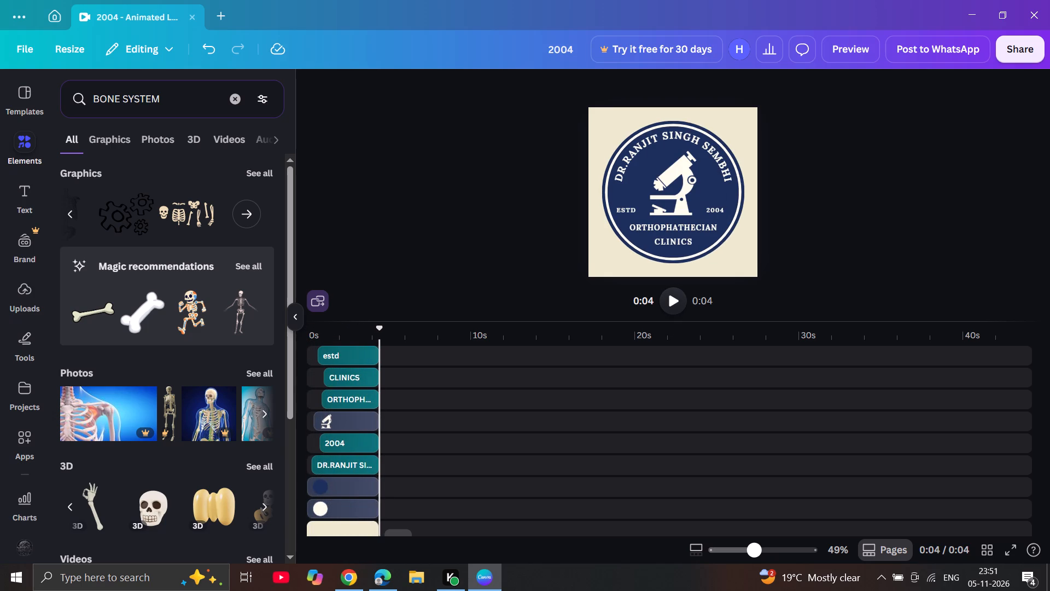
left_click(883, 174)
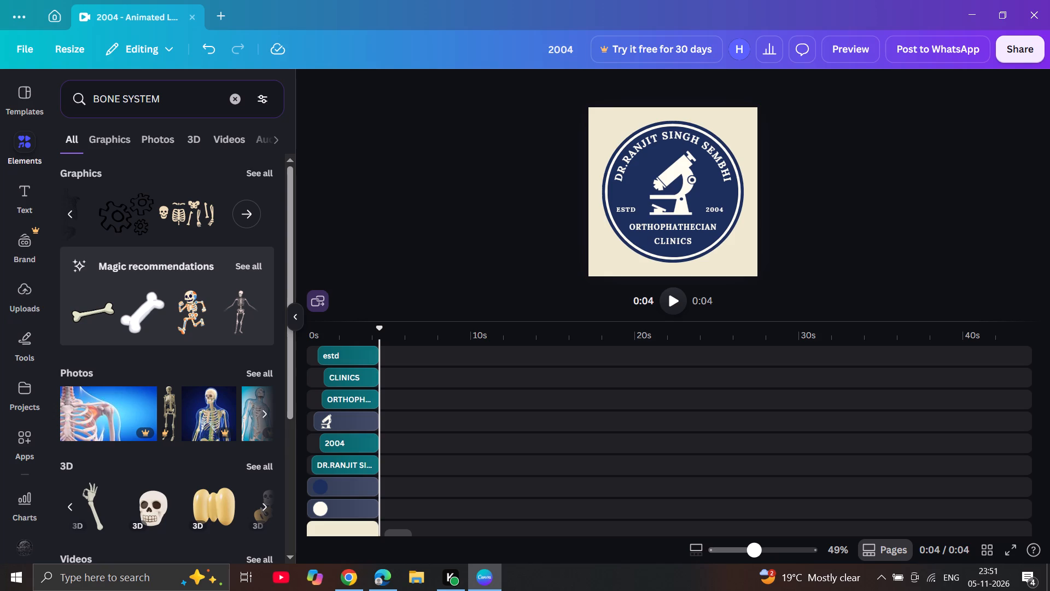
Search the elements library for PHYSOTHERIPY and browse the resulting graphics.
left_click(235, 97)
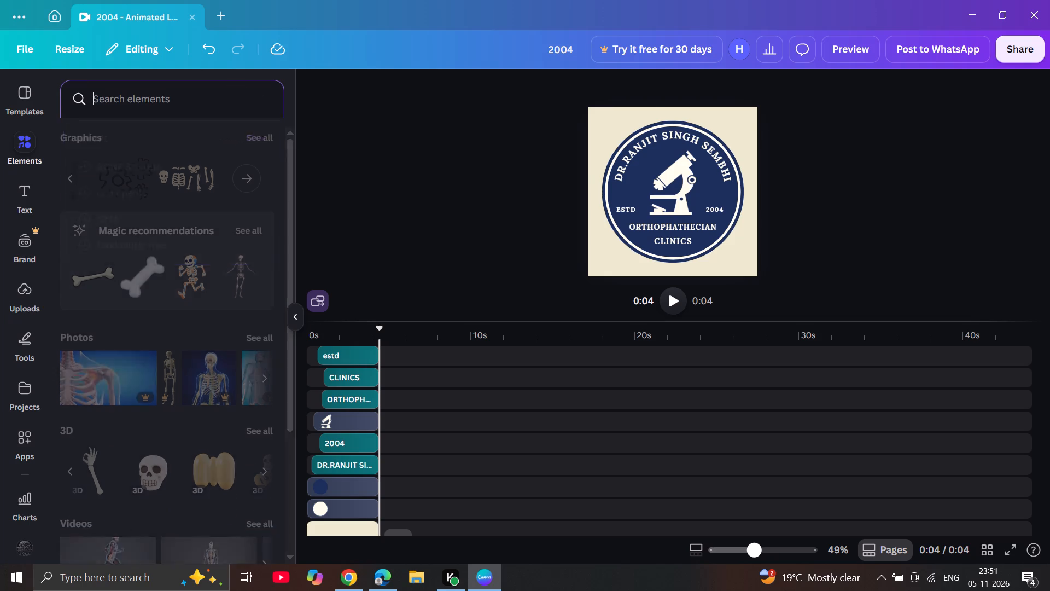
left_click(199, 96)
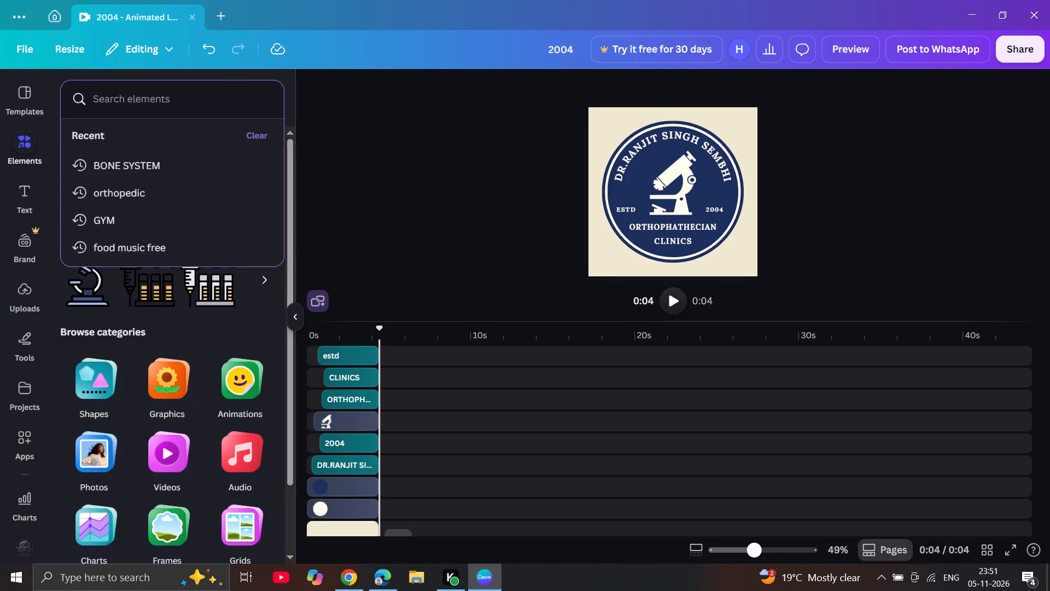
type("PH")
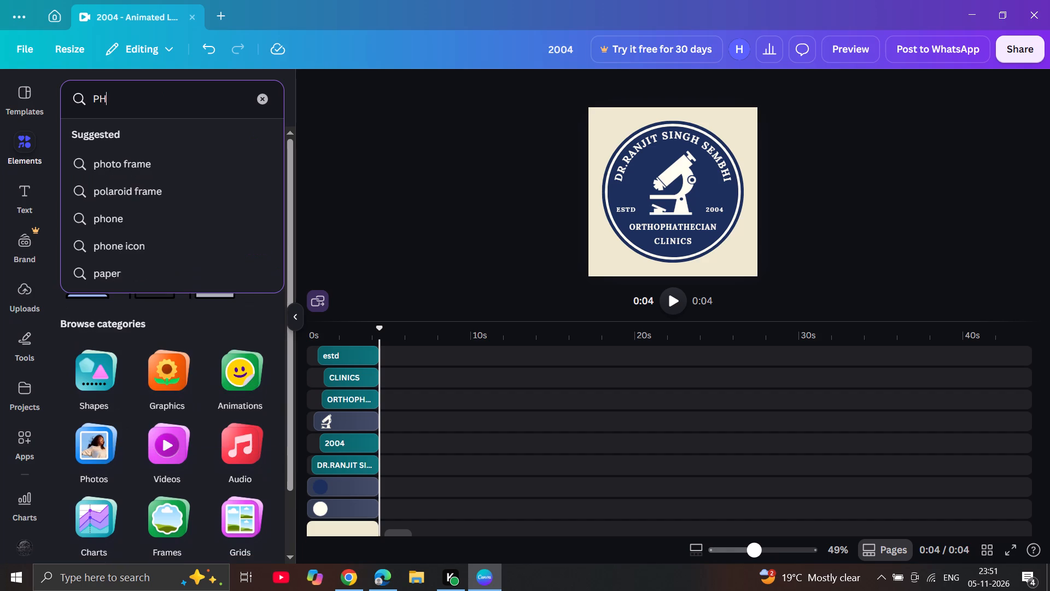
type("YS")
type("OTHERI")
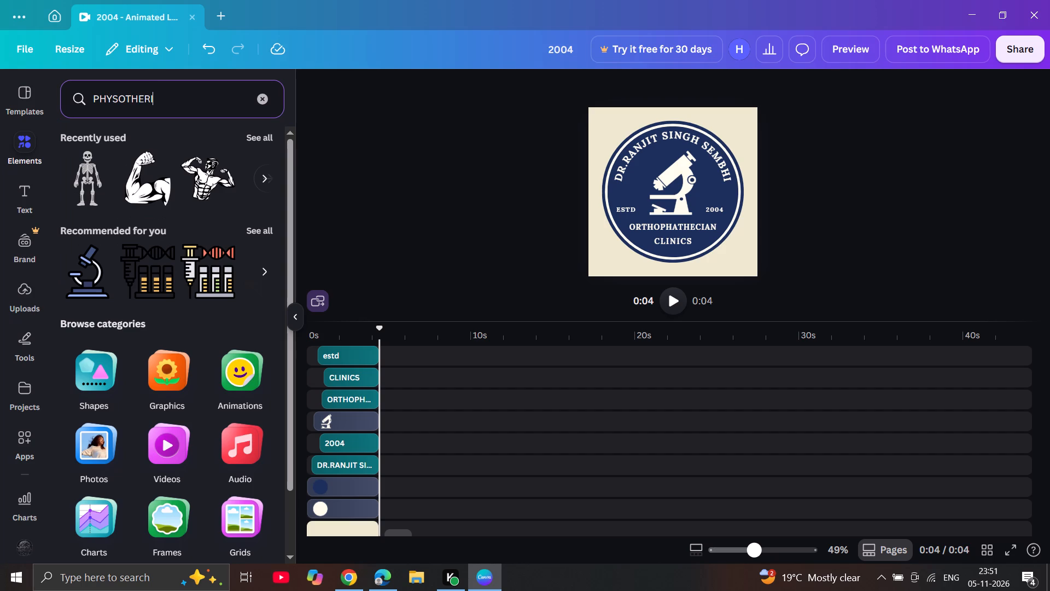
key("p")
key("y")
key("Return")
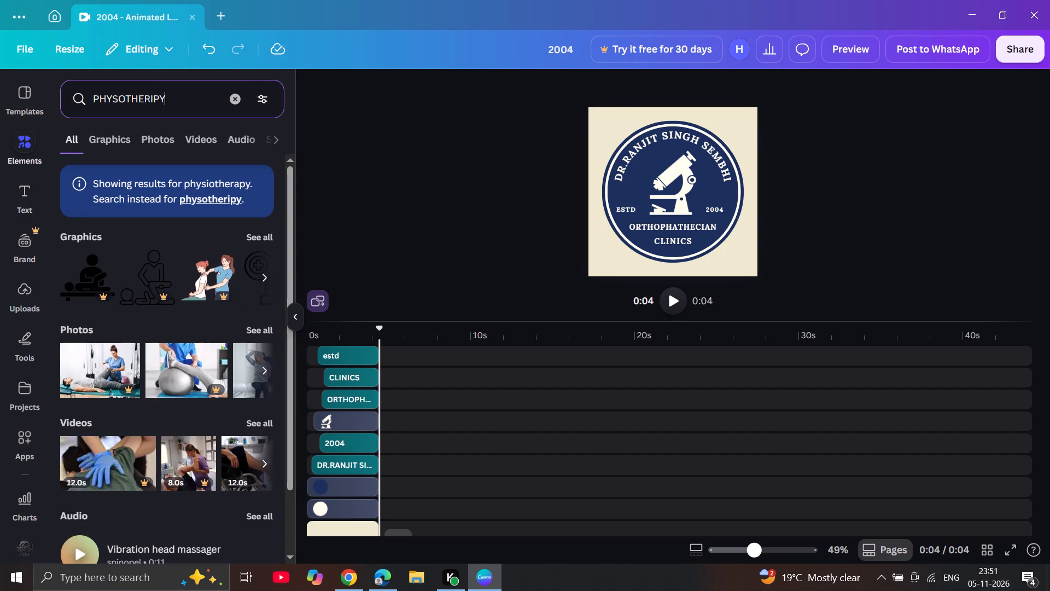
scroll(160, 356, "down", 2)
scroll(165, 364, "up", 1)
scroll(165, 445, "up", 1)
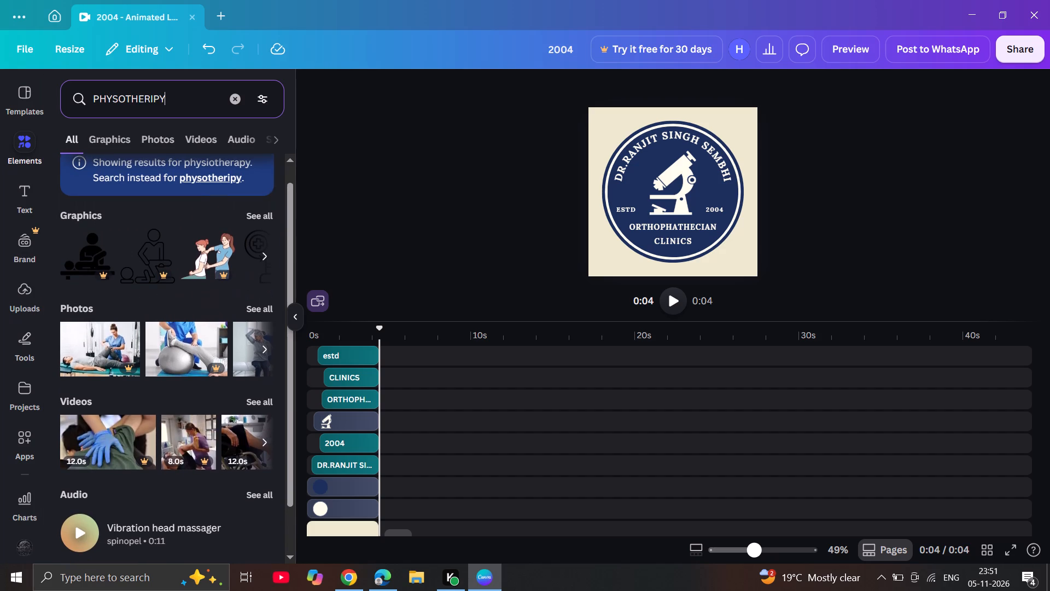
scroll(223, 293, "left", 2)
scroll(184, 269, "left", 4)
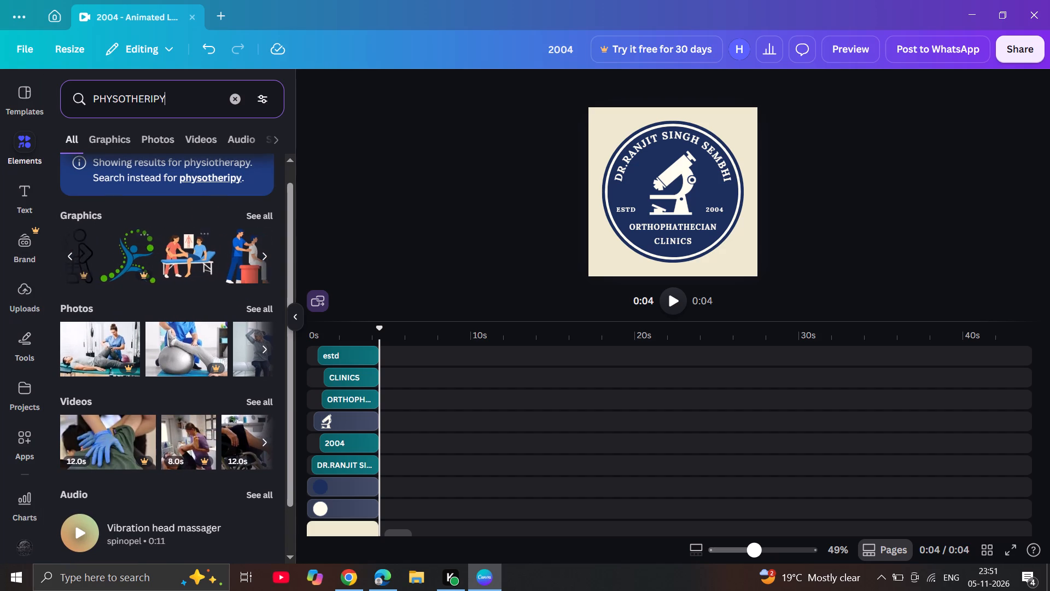
scroll(184, 269, "left", 1)
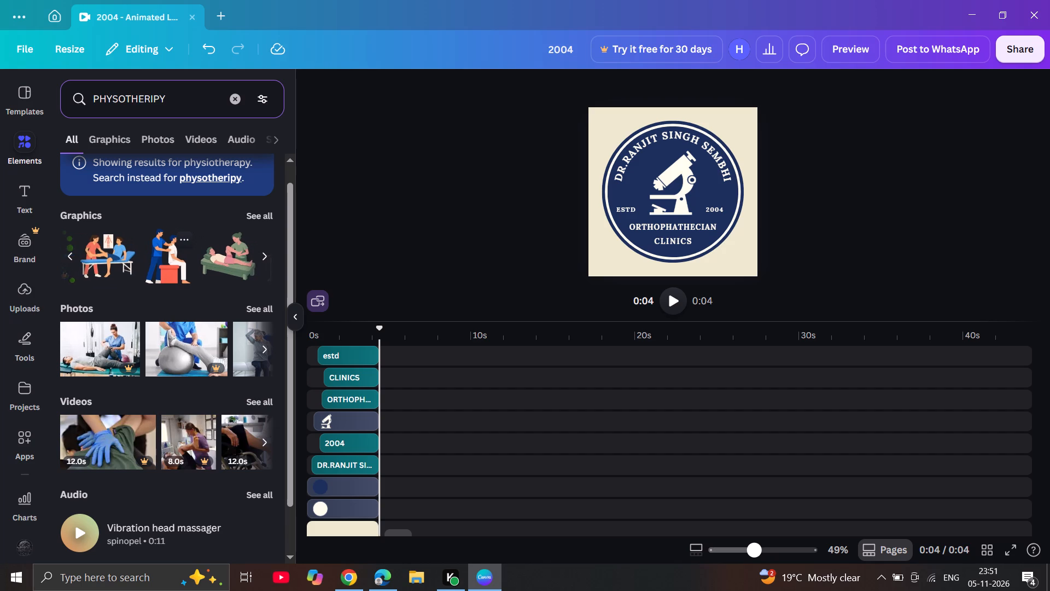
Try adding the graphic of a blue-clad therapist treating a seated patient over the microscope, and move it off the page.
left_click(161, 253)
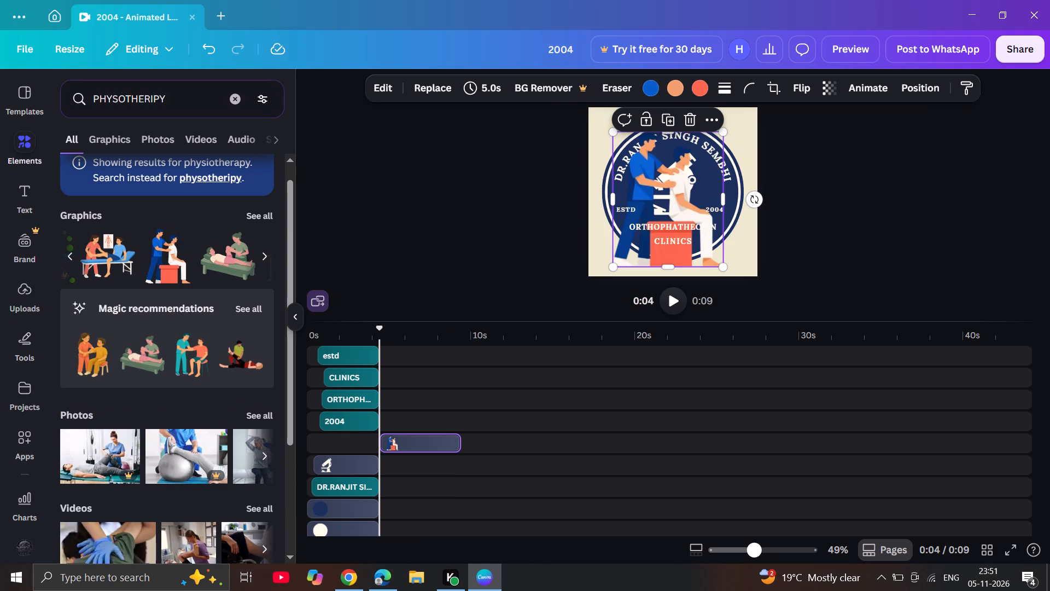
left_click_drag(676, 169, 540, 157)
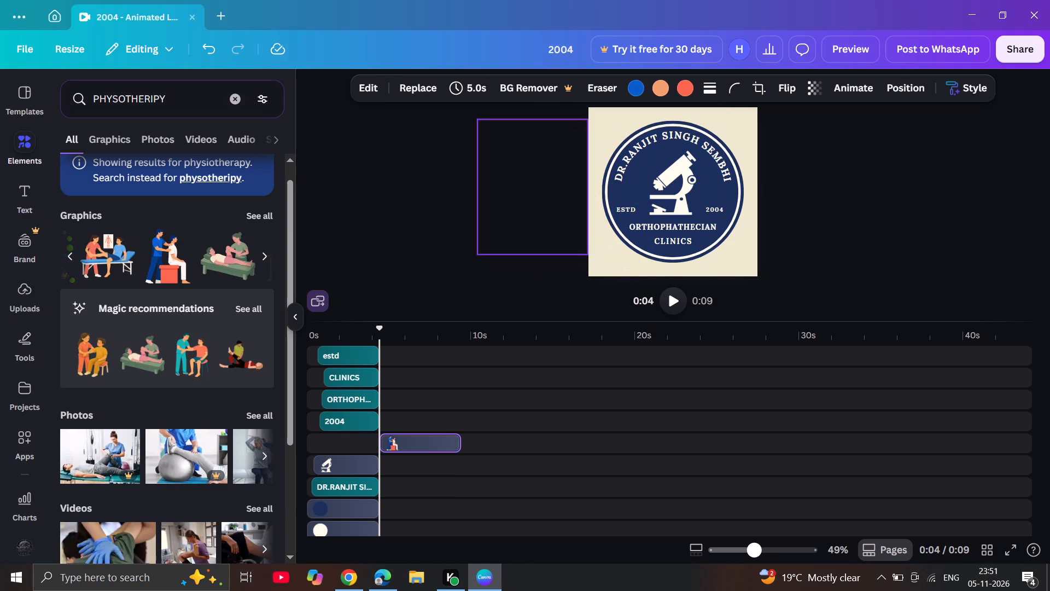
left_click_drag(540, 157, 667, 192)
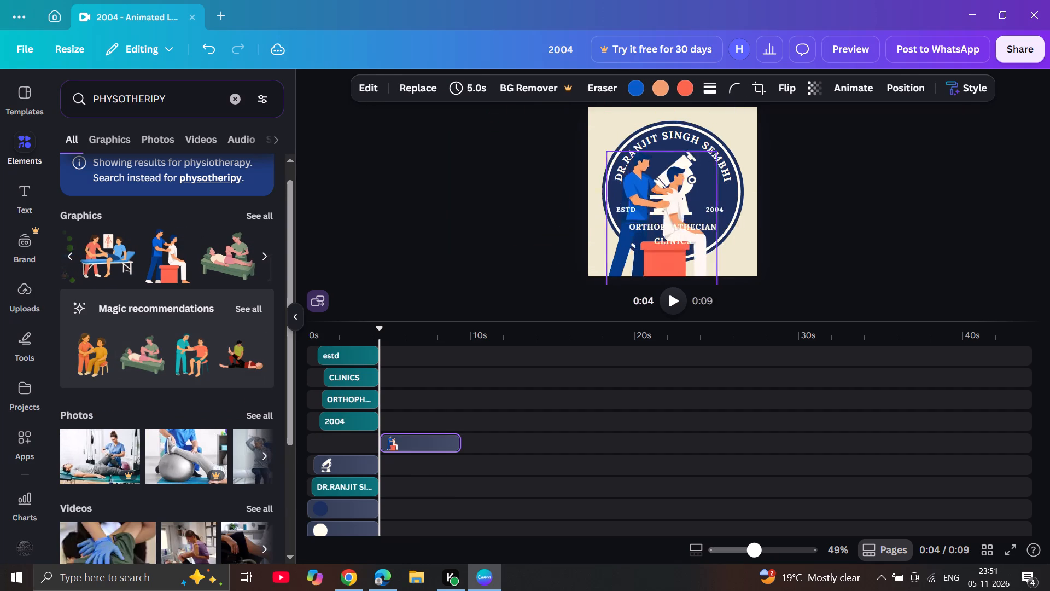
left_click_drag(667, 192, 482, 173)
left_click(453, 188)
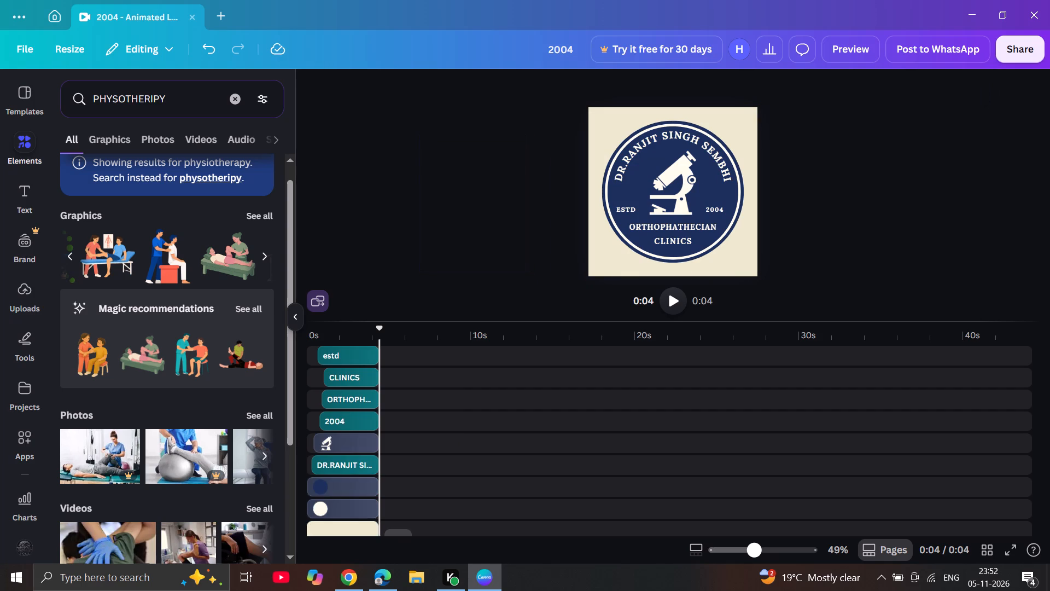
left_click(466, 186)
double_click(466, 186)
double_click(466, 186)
Delete the microscope from the badge.
left_click(668, 179)
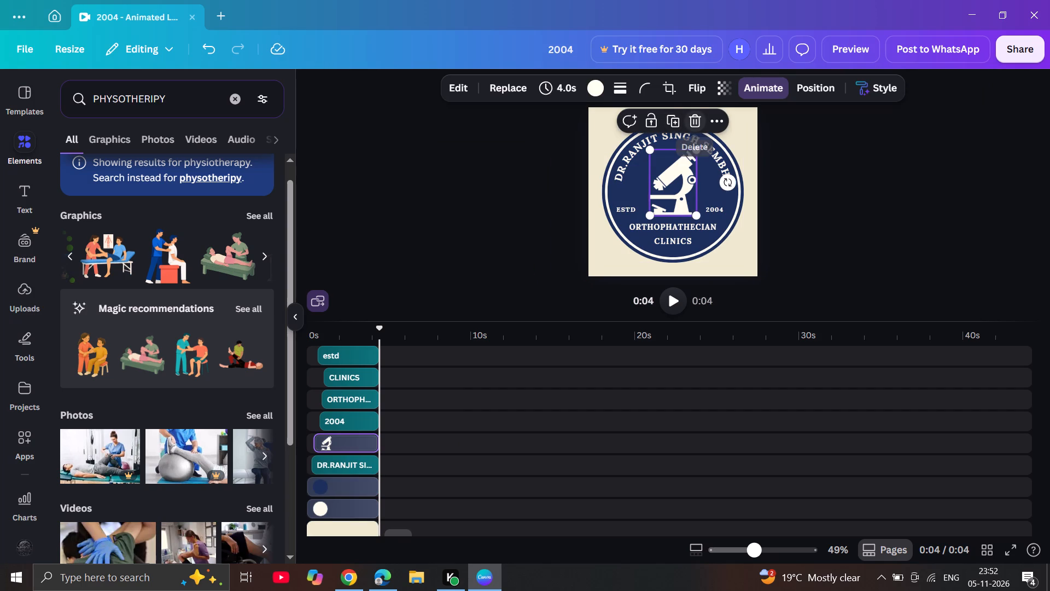
left_click(693, 122)
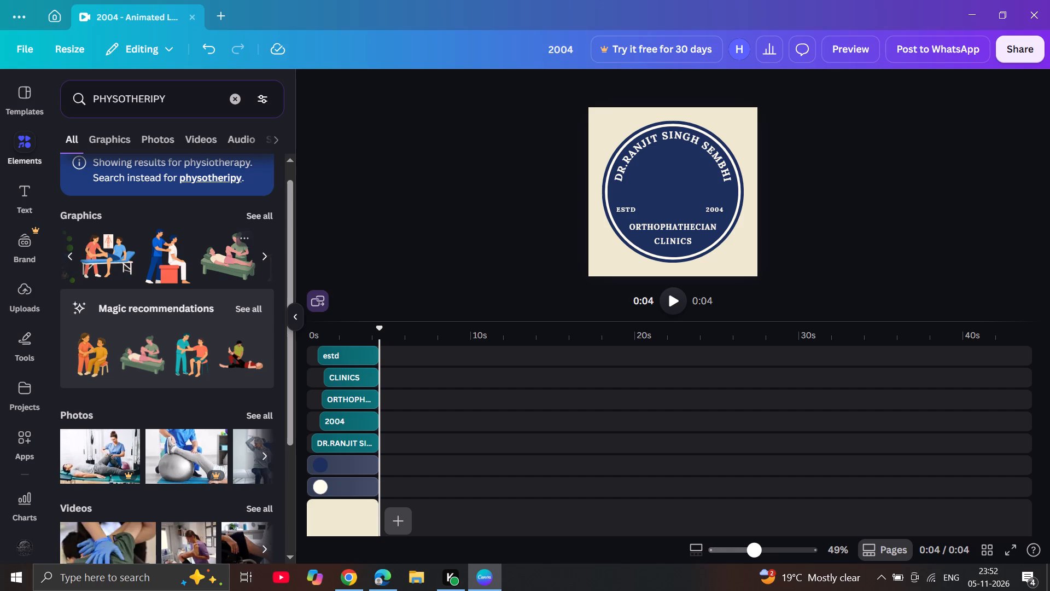
Insert the blue-clad therapist and seated patient graphic, shrink it, and centre it between the curved name and ORTHOPHATHECIAN.
left_click(155, 265)
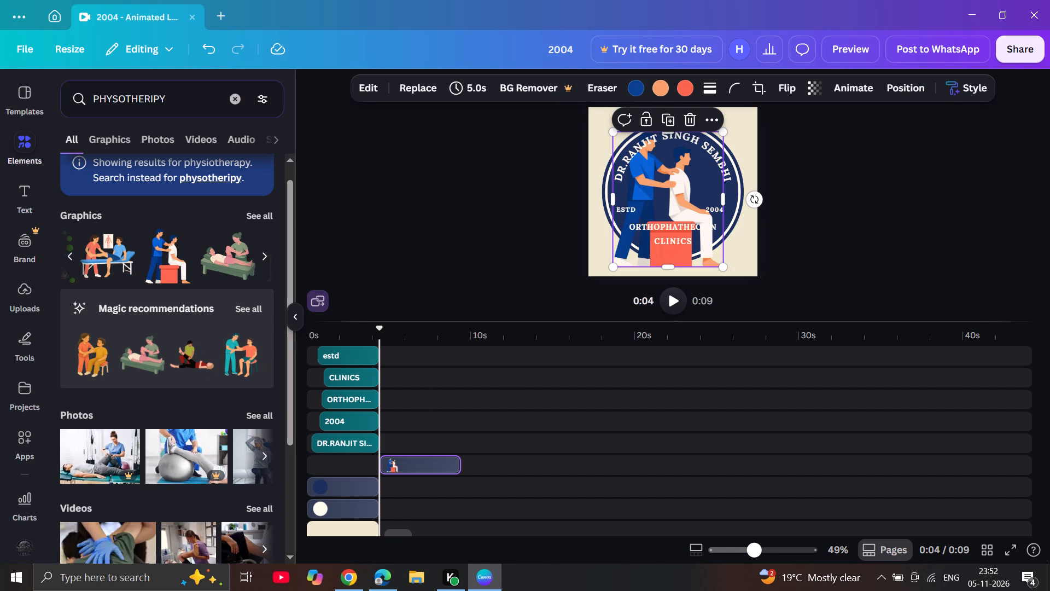
left_click_drag(610, 267, 649, 183)
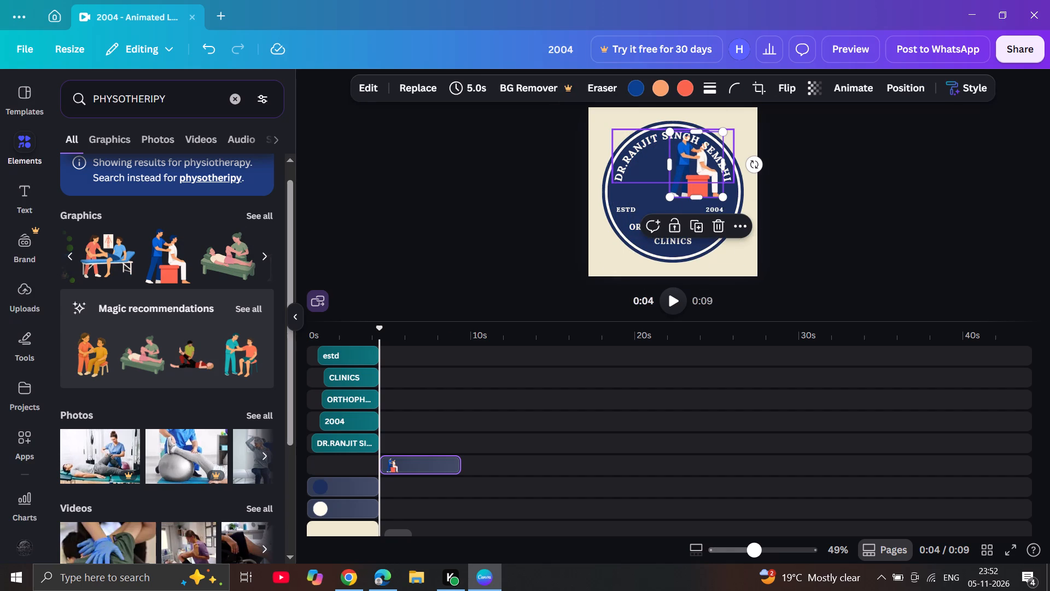
left_click_drag(691, 161, 669, 174)
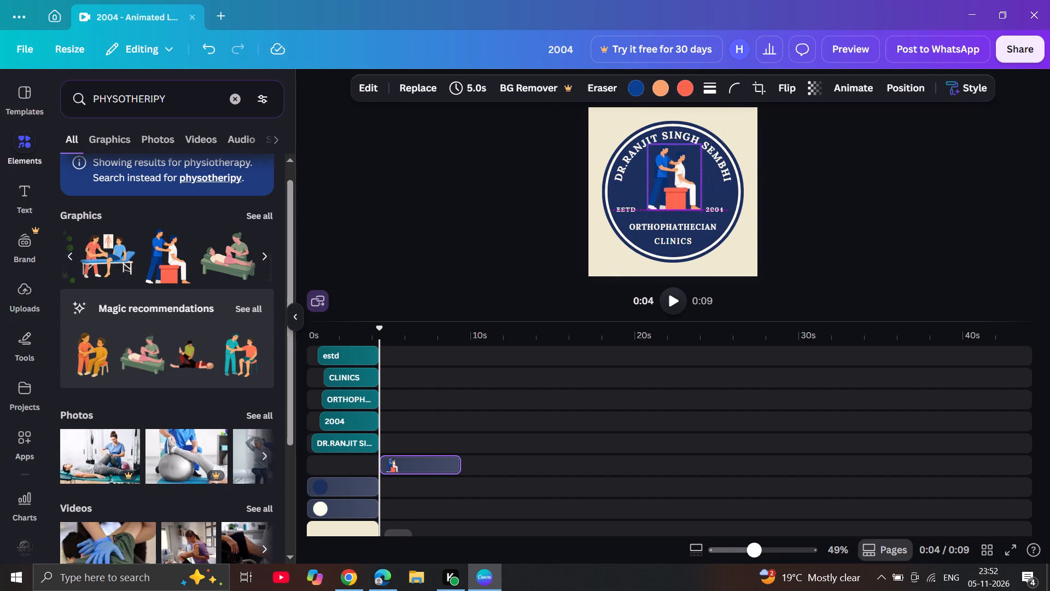
left_click_drag(669, 174, 667, 177)
left_click(564, 202)
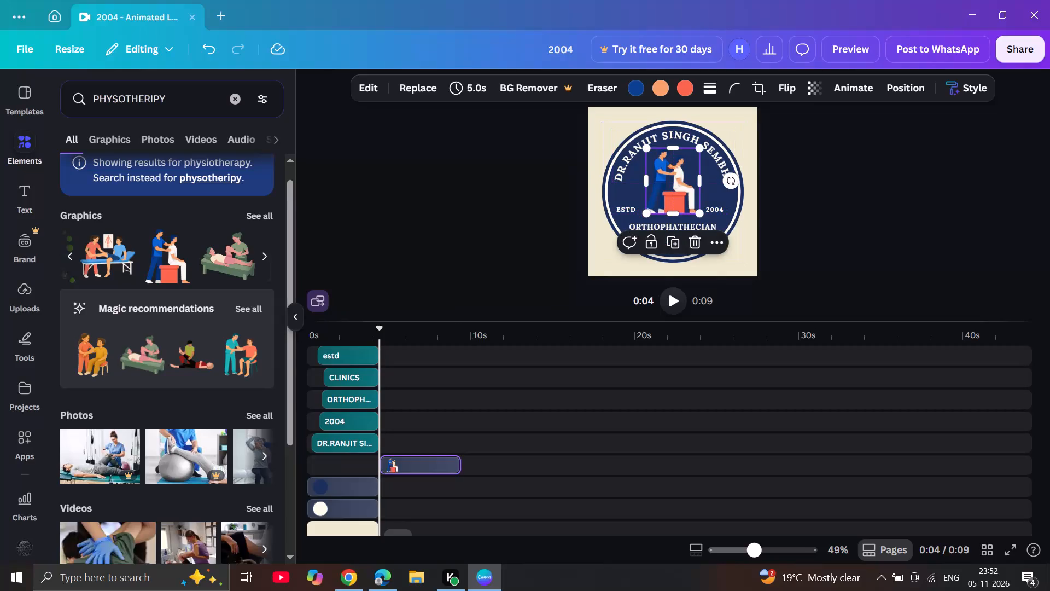
Align the therapist graphic's clip start with the curved name's clip, trim it to 4.1 s, and replay the animation.
left_click(416, 463)
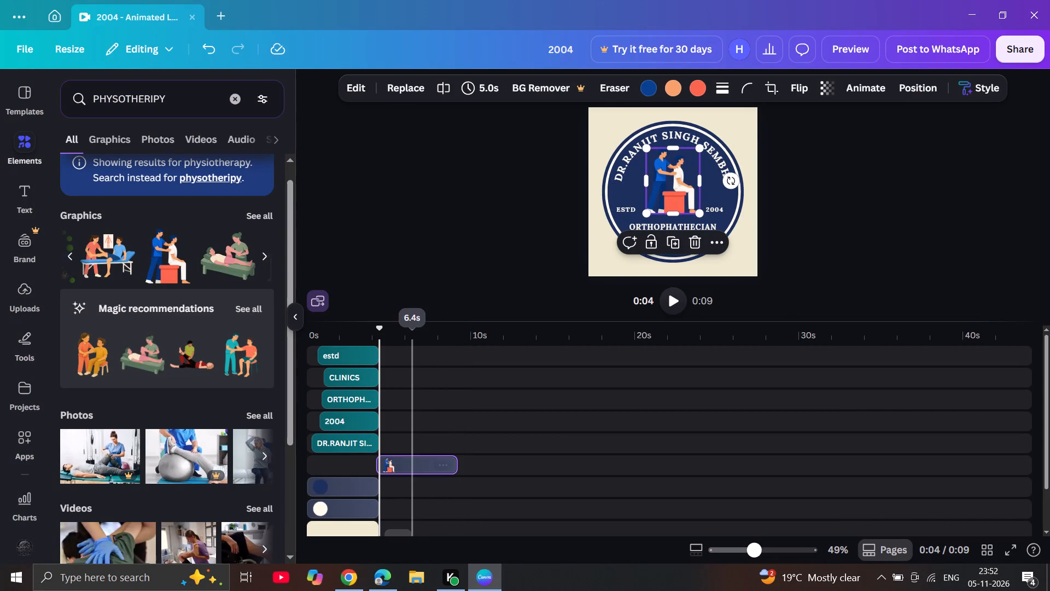
left_click_drag(412, 463, 344, 466)
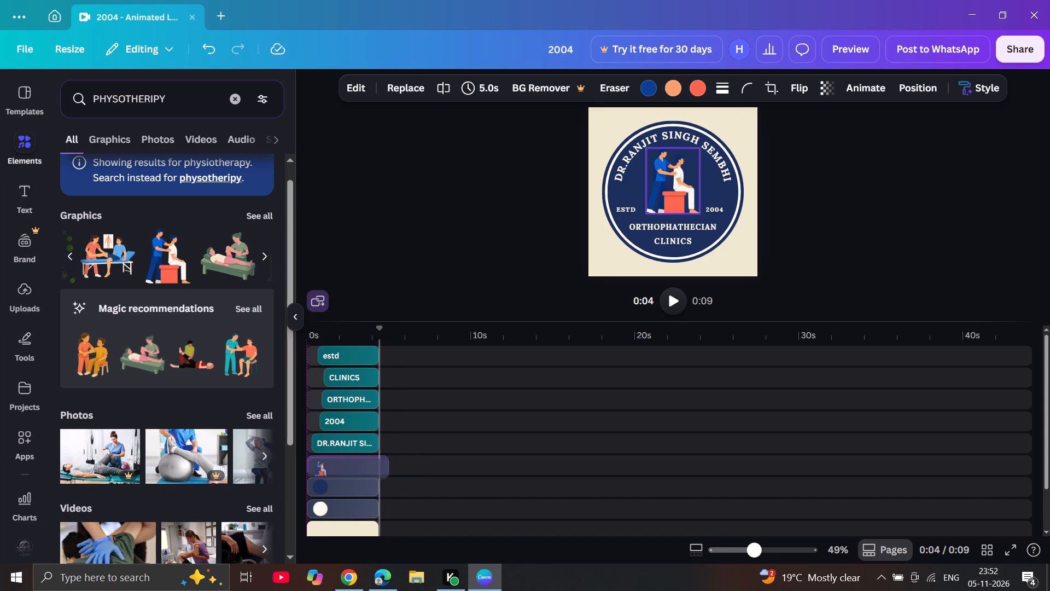
left_click_drag(344, 466, 347, 465)
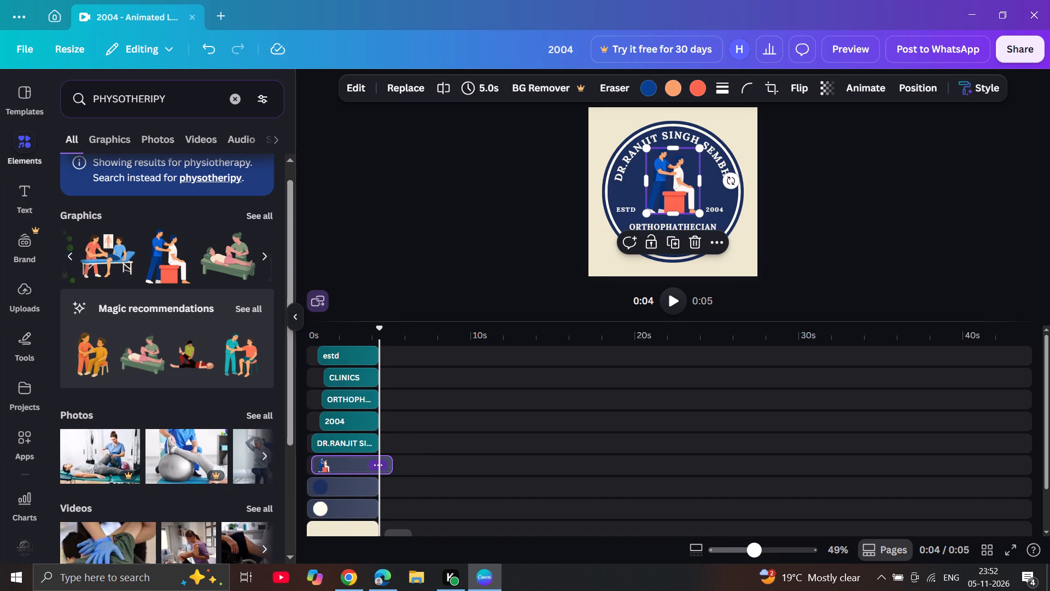
left_click_drag(387, 462, 376, 463)
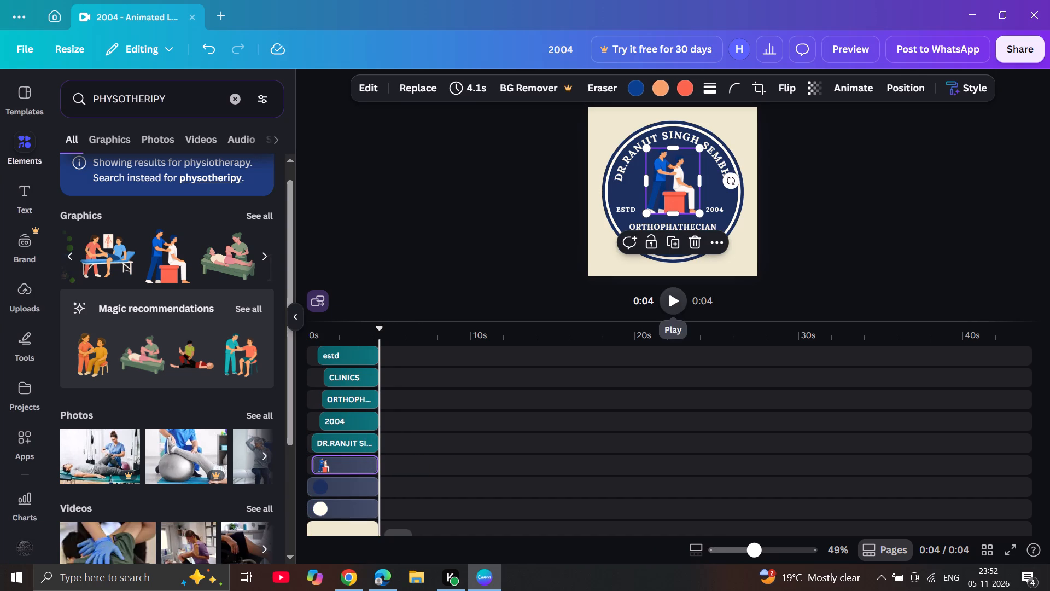
left_click(673, 298)
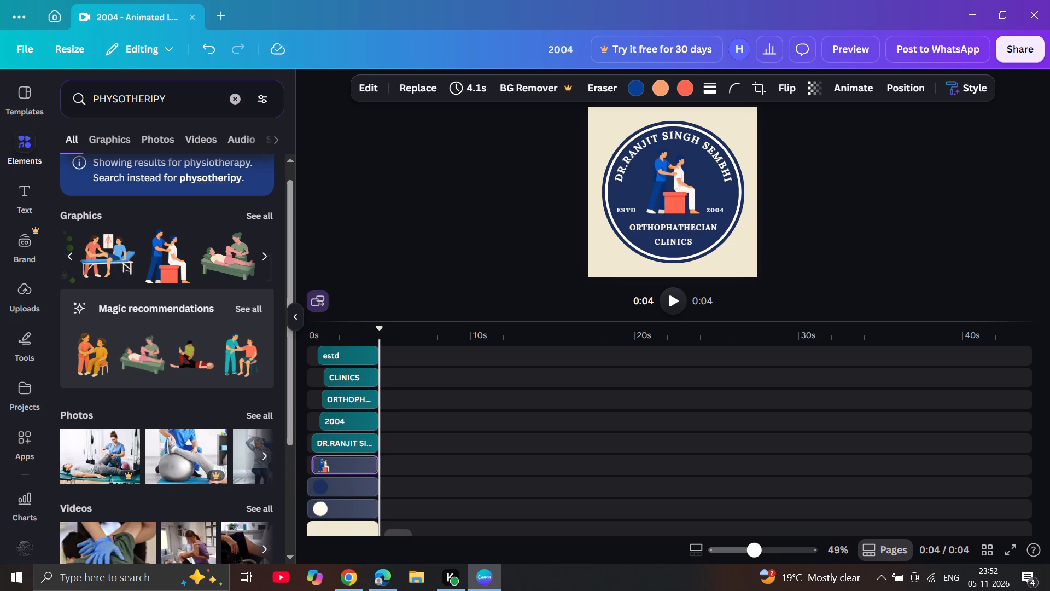
left_click(549, 236)
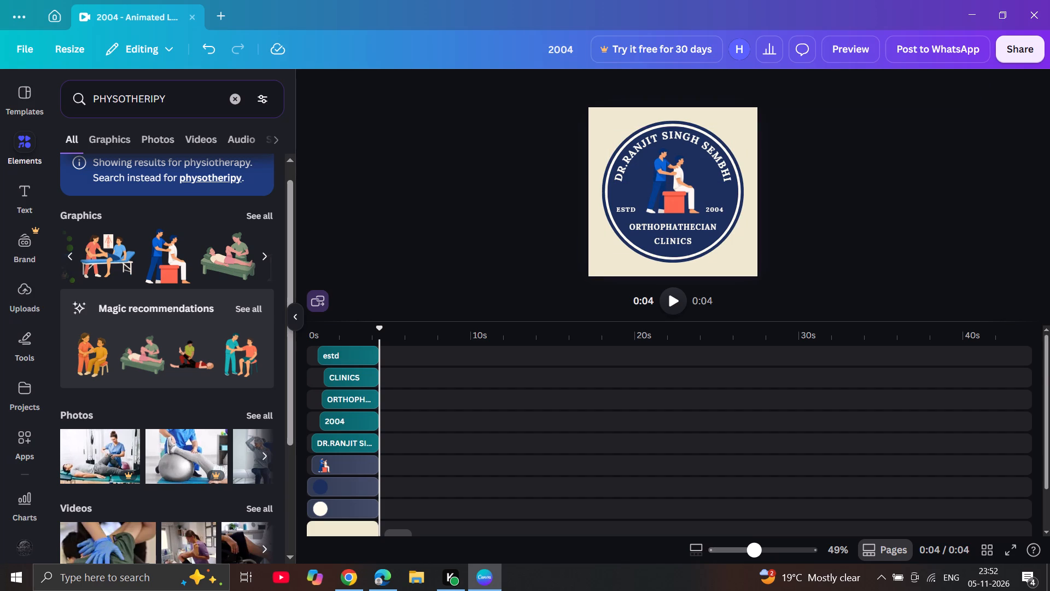
scroll(517, 461, "down", 2)
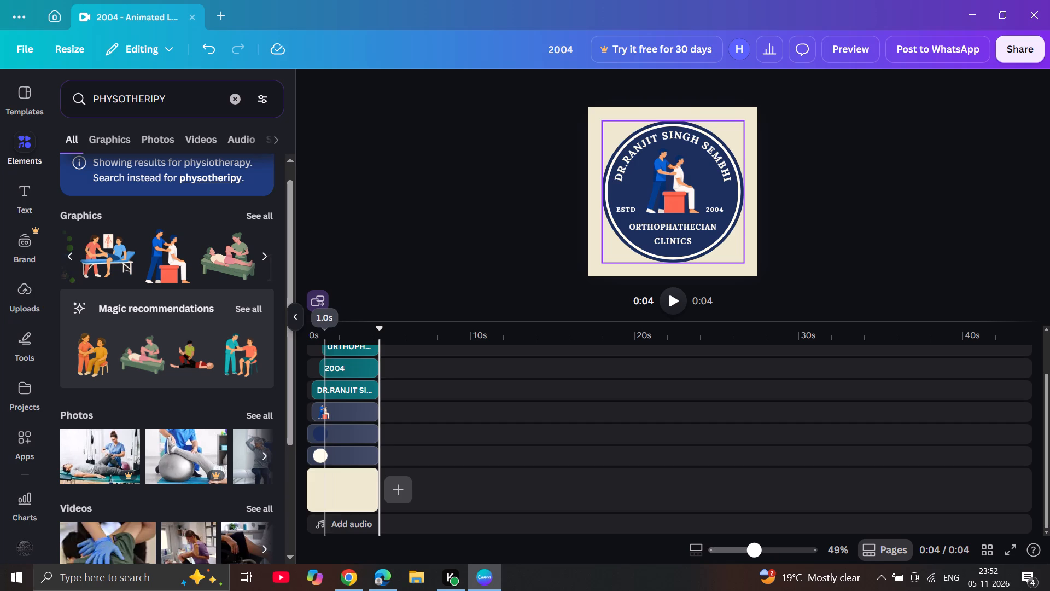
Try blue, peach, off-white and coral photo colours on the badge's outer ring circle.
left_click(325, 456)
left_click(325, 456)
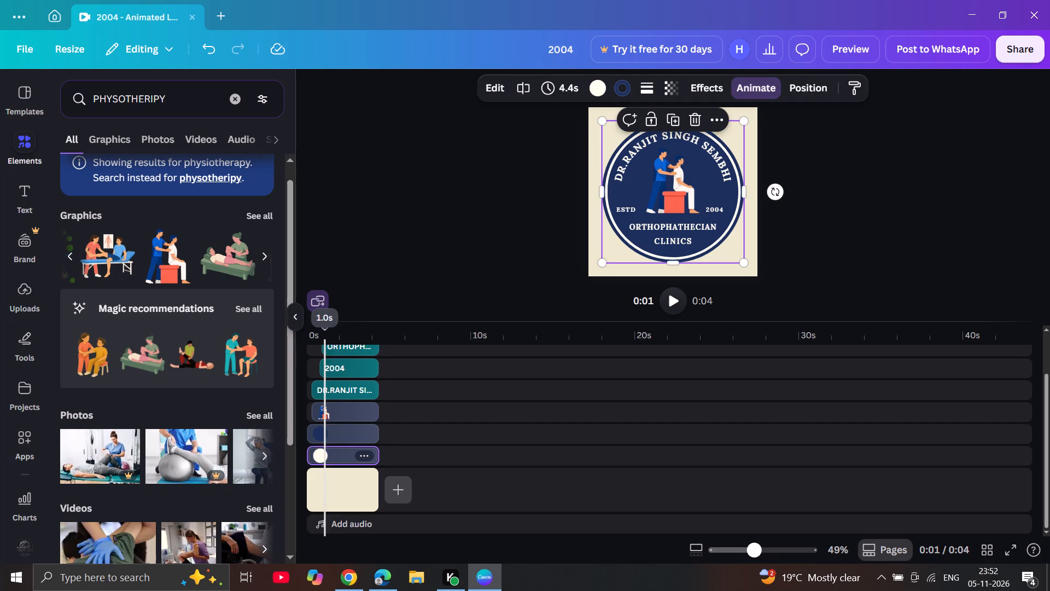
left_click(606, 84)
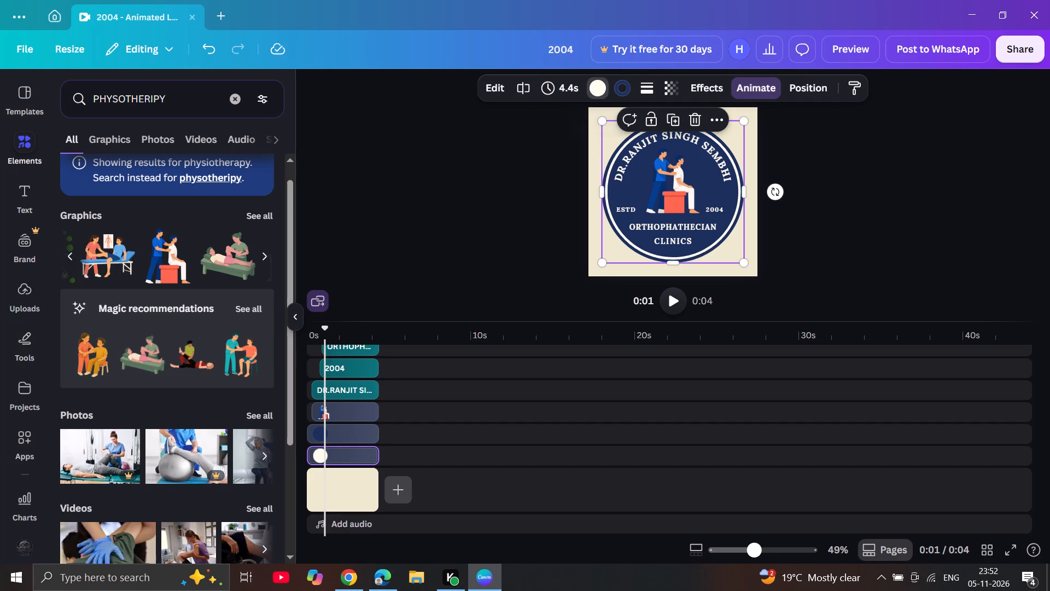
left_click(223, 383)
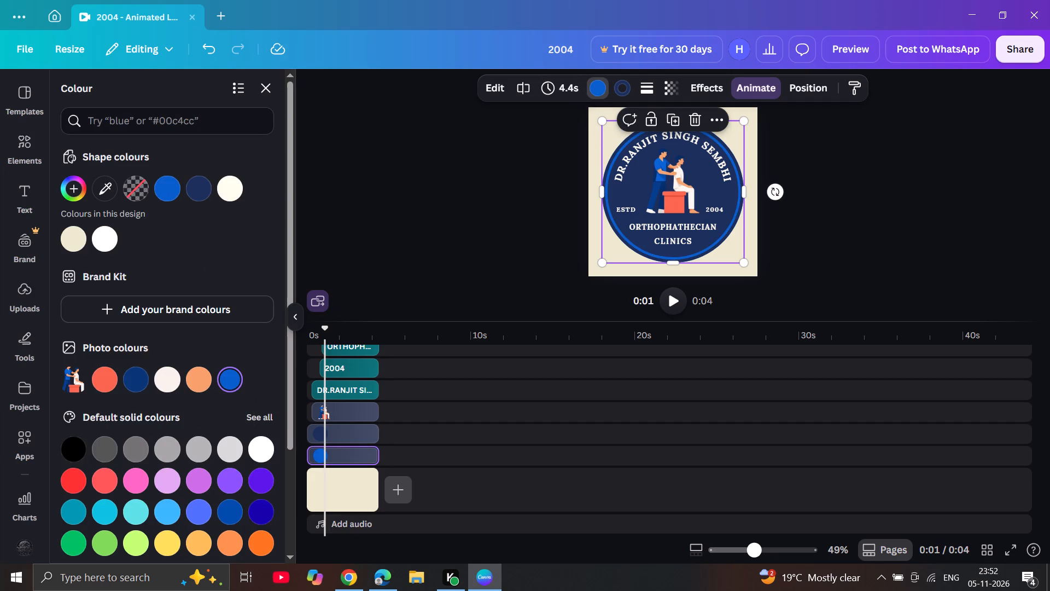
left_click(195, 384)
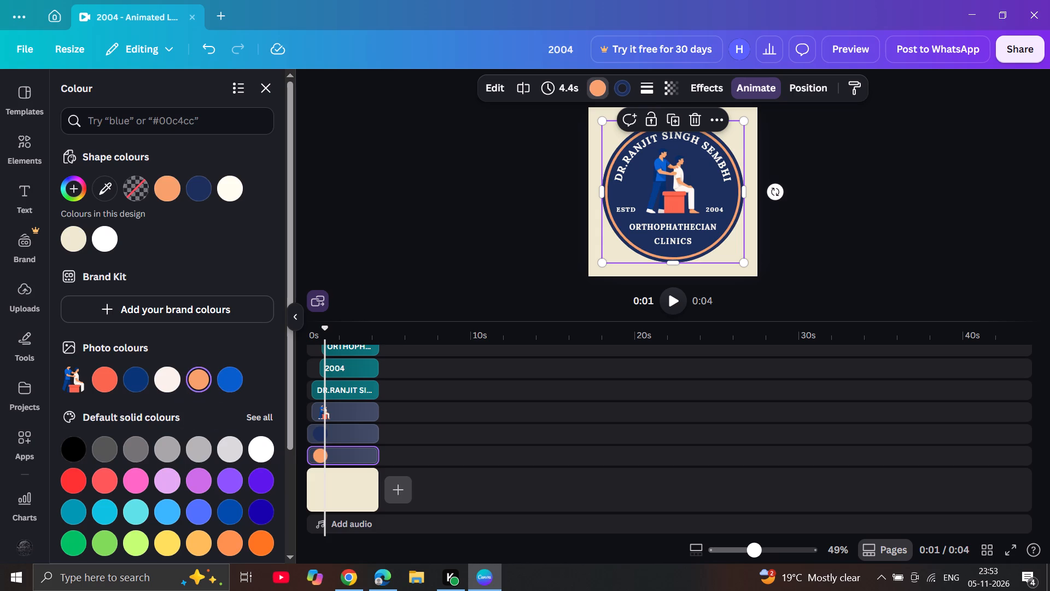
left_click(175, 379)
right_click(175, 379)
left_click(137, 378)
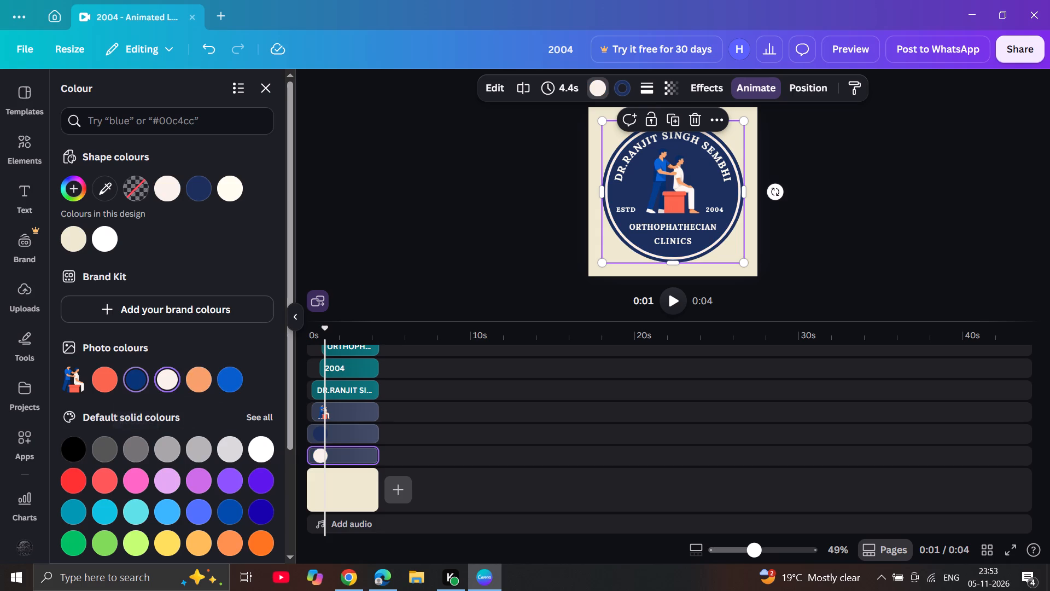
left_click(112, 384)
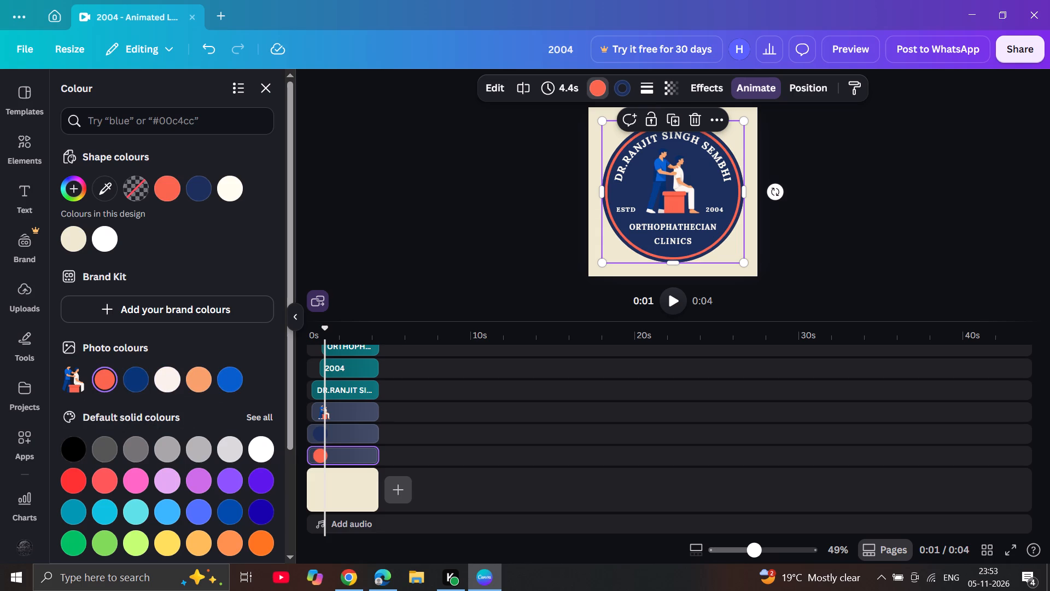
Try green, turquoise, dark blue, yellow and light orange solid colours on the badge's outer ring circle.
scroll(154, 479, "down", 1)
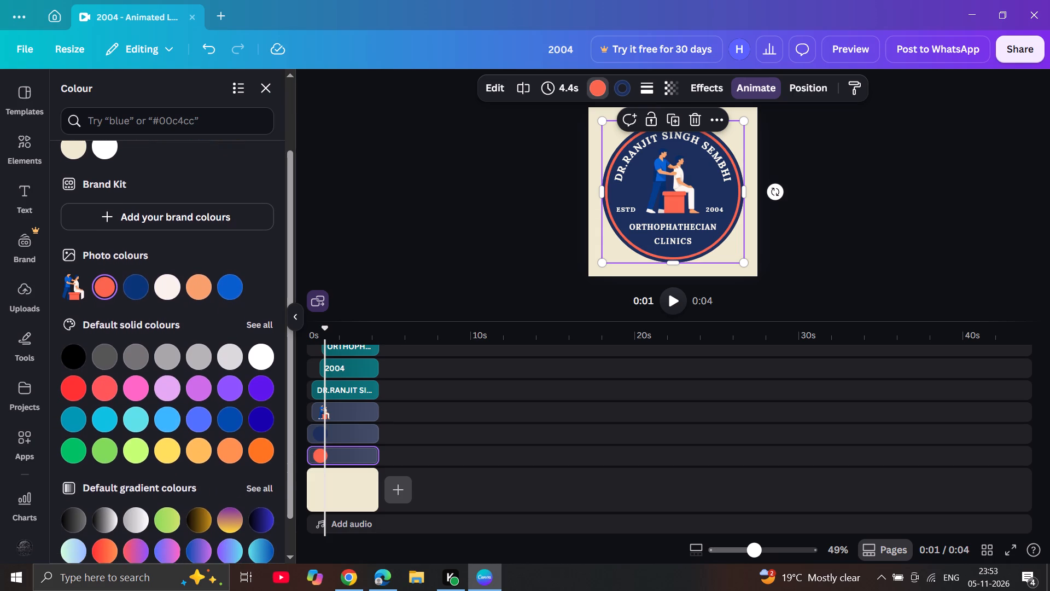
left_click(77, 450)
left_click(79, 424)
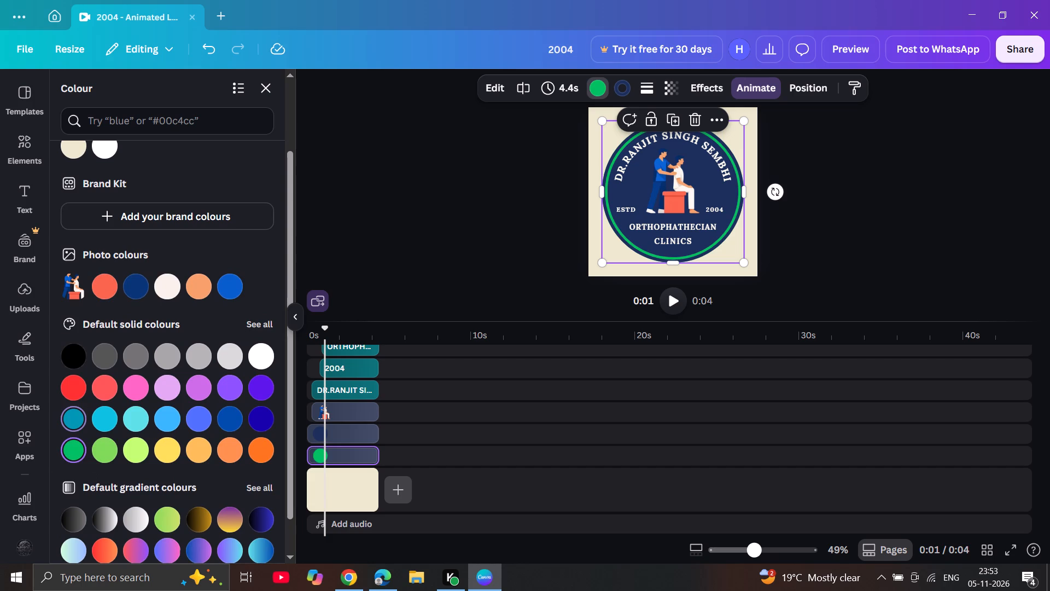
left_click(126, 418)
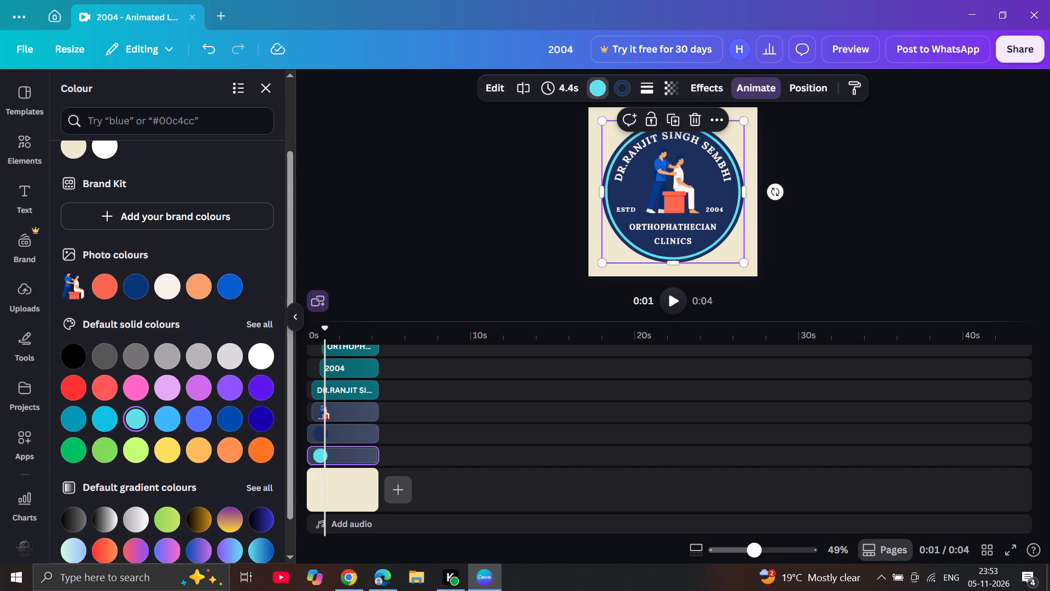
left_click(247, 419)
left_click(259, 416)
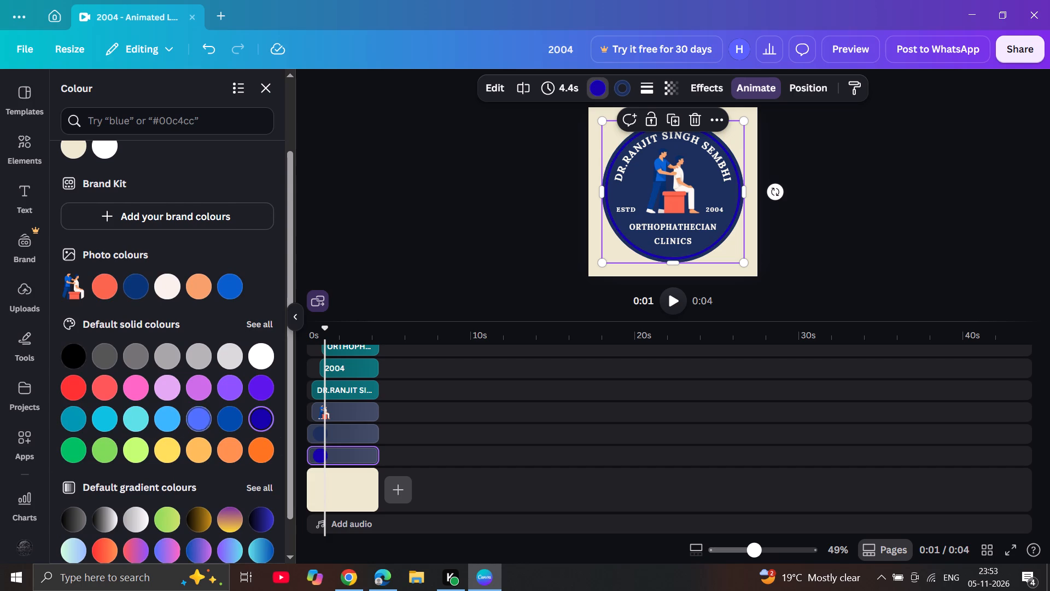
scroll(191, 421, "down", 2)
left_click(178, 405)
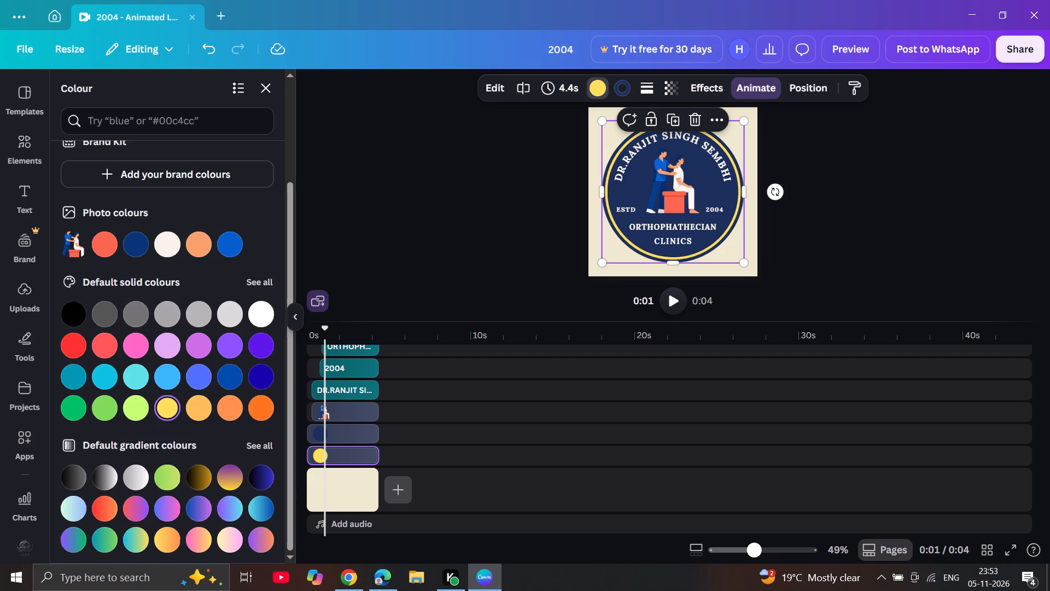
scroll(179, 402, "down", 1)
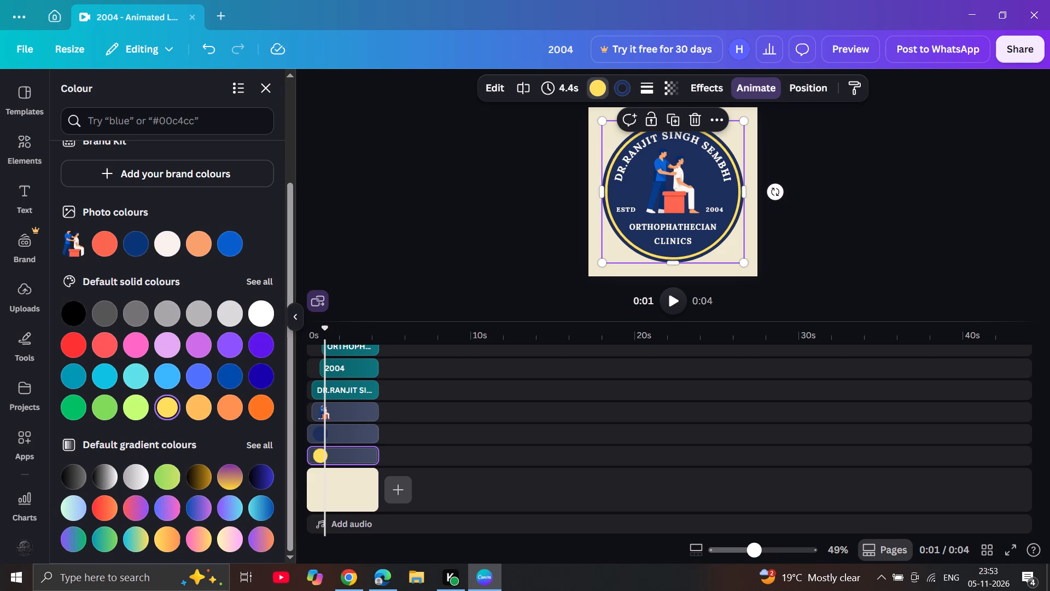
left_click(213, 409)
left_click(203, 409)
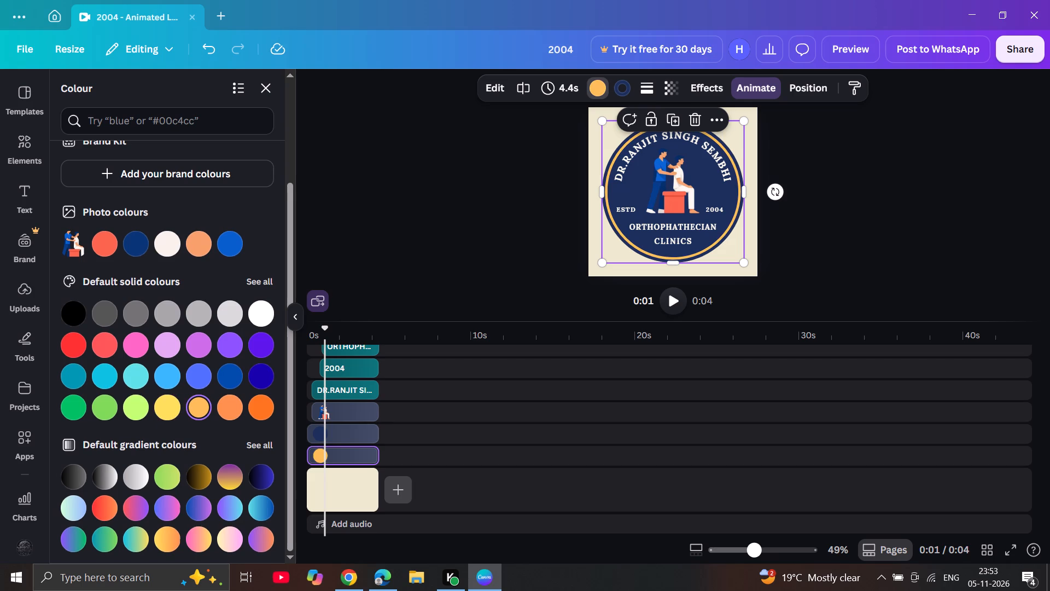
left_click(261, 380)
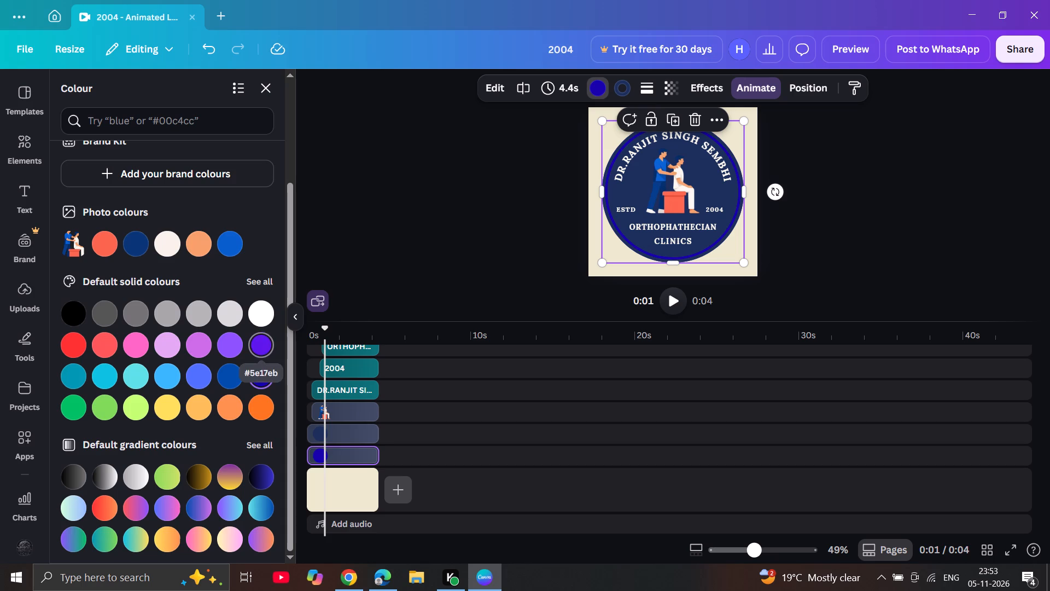
Set the badge's outer ring circle to solid white.
left_click(265, 320)
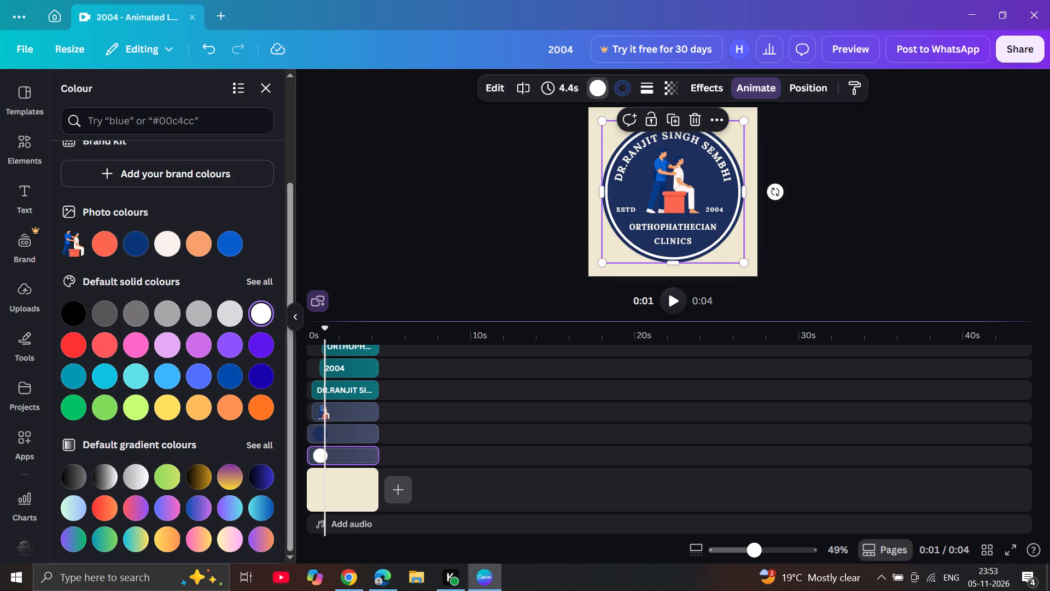
left_click(448, 239)
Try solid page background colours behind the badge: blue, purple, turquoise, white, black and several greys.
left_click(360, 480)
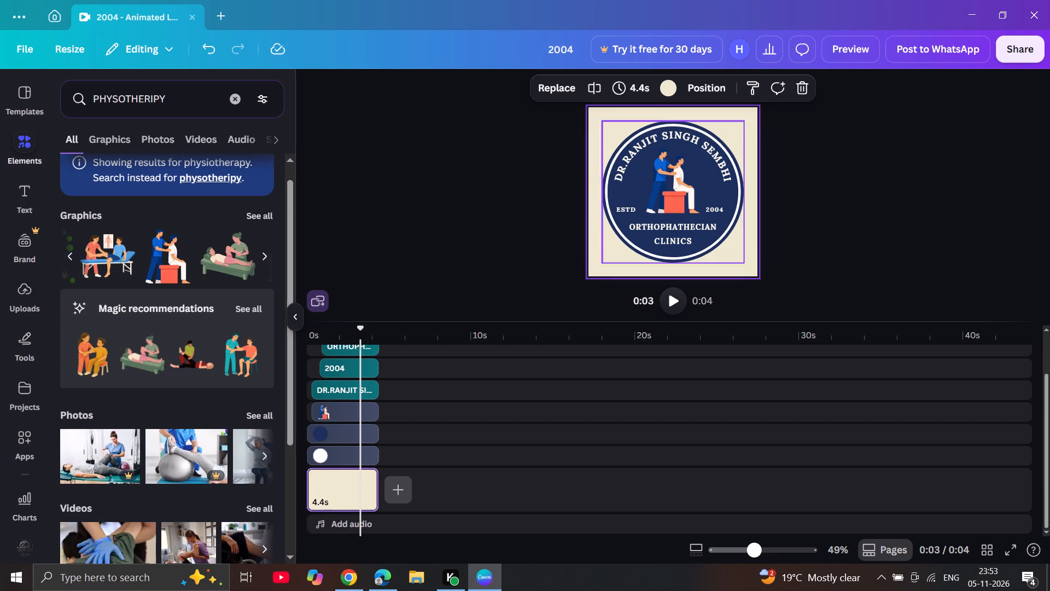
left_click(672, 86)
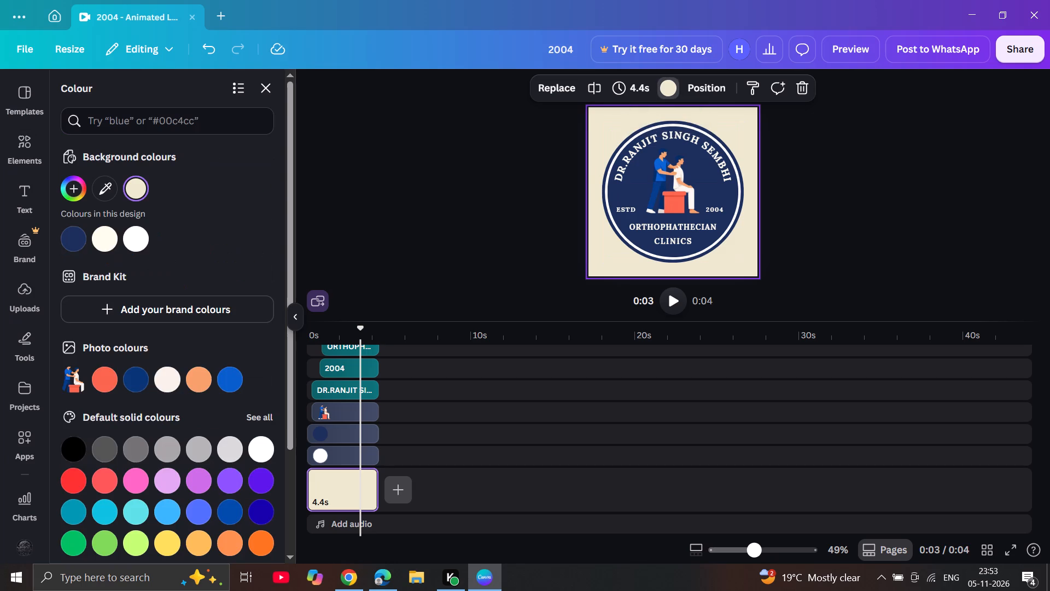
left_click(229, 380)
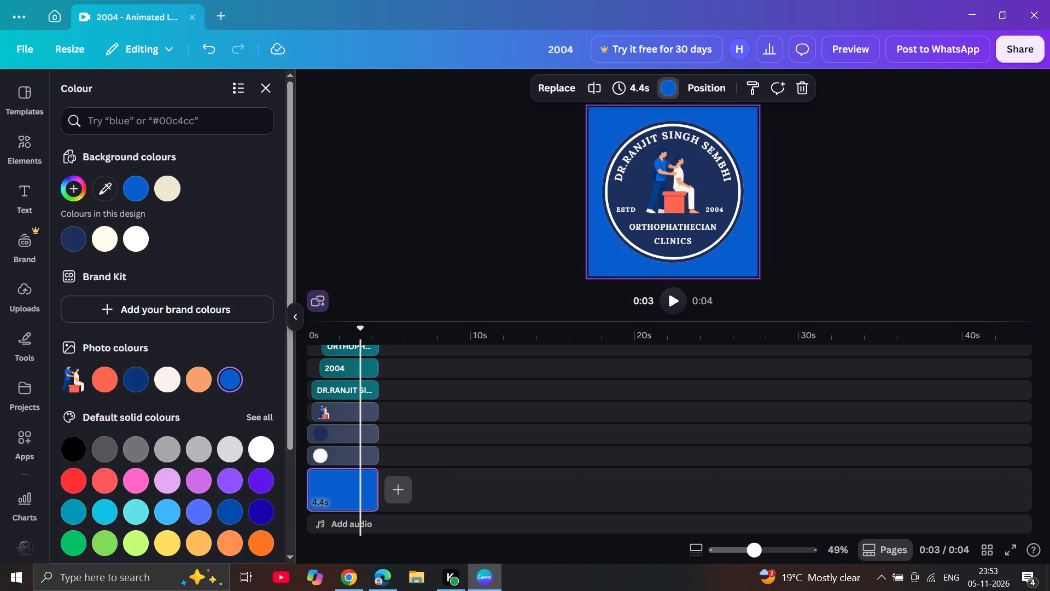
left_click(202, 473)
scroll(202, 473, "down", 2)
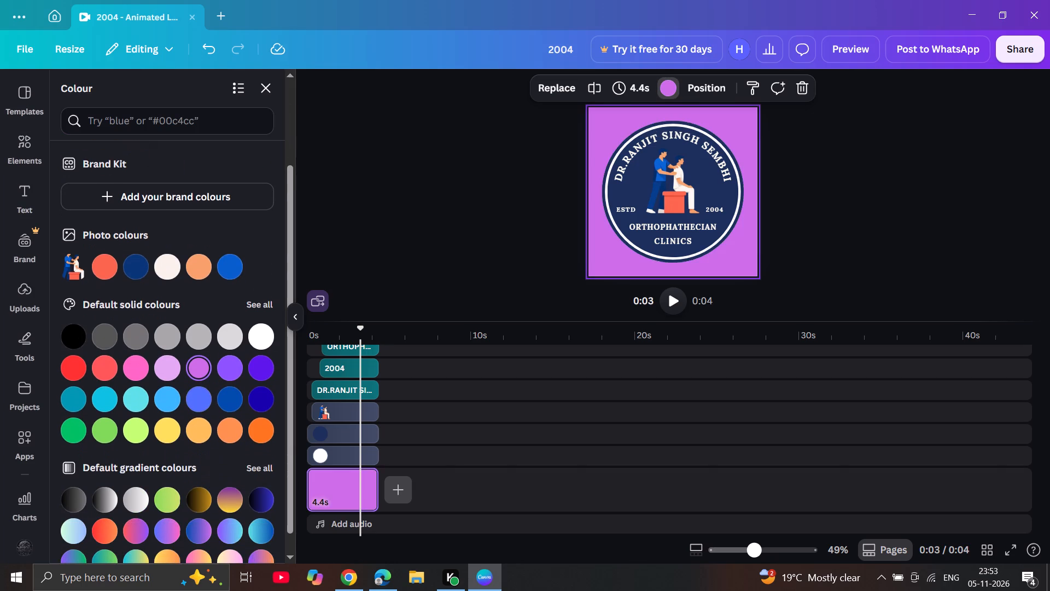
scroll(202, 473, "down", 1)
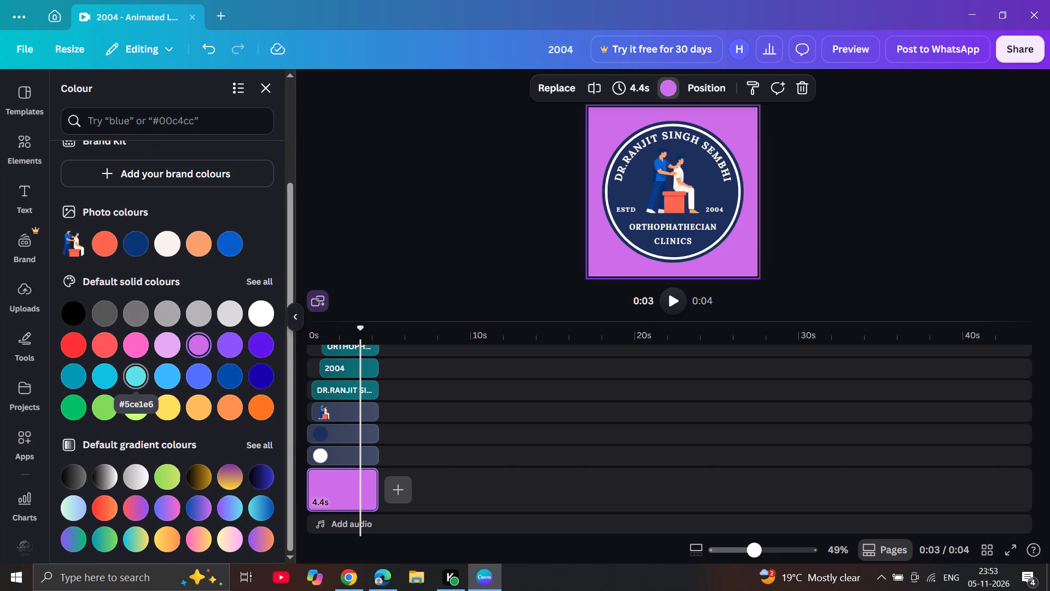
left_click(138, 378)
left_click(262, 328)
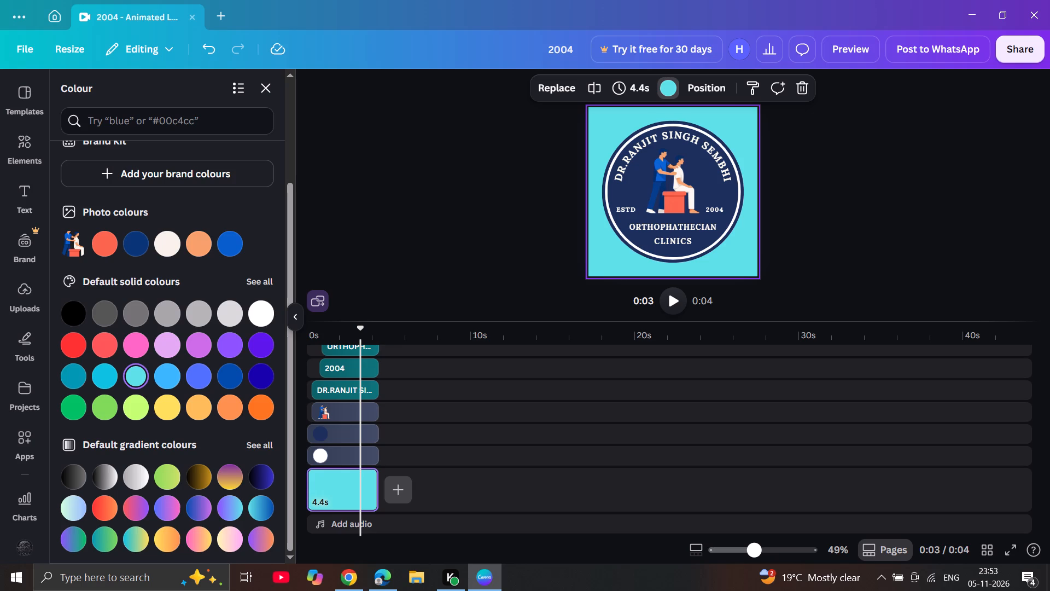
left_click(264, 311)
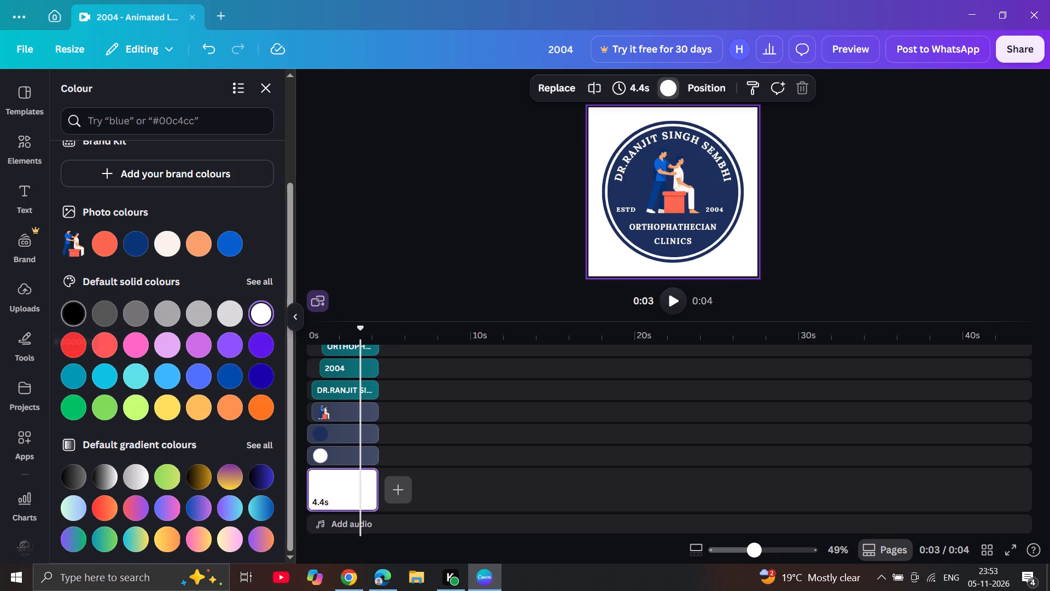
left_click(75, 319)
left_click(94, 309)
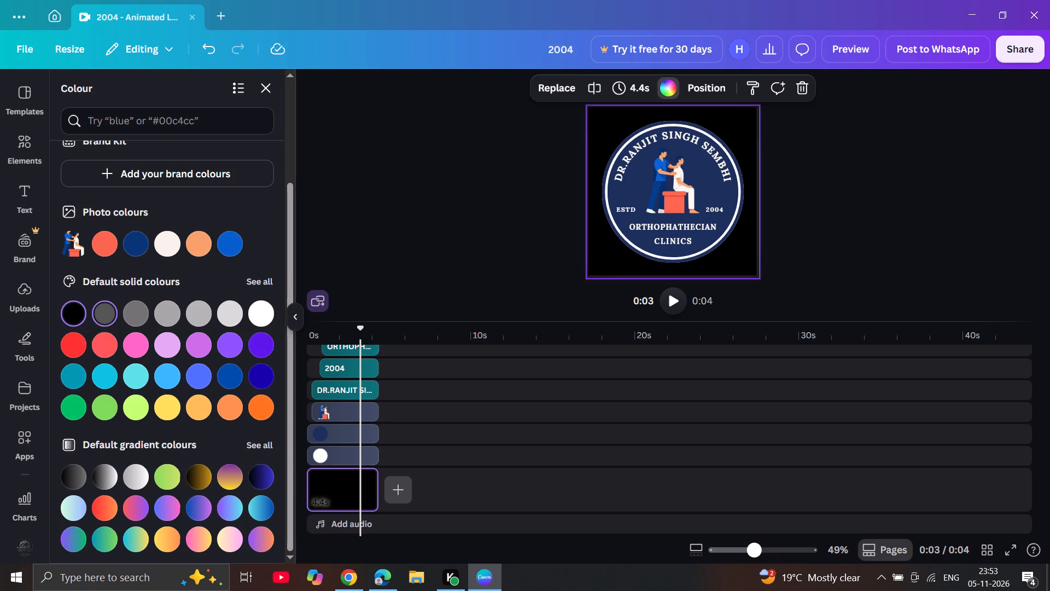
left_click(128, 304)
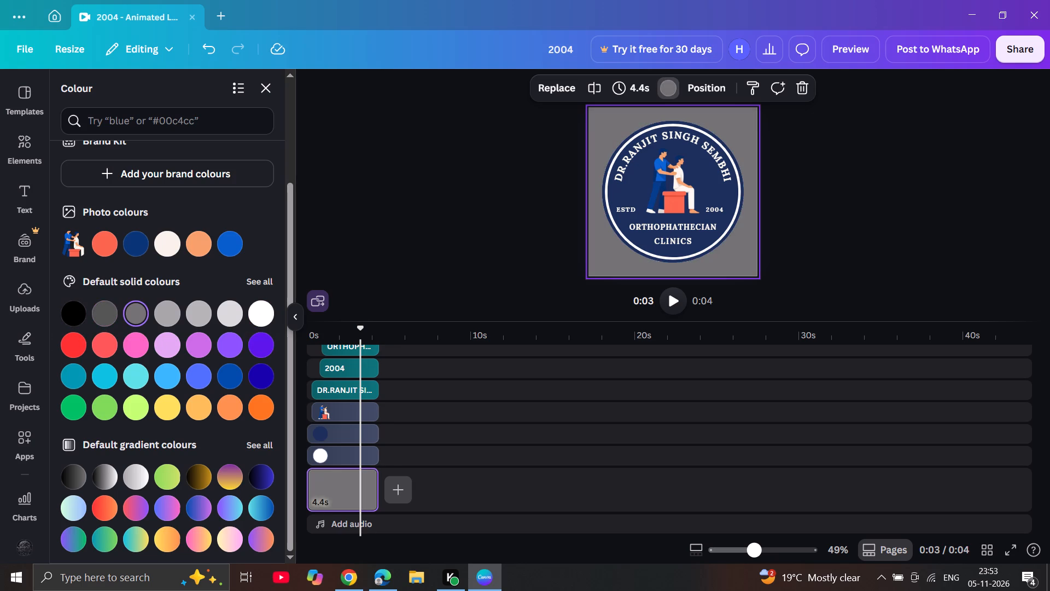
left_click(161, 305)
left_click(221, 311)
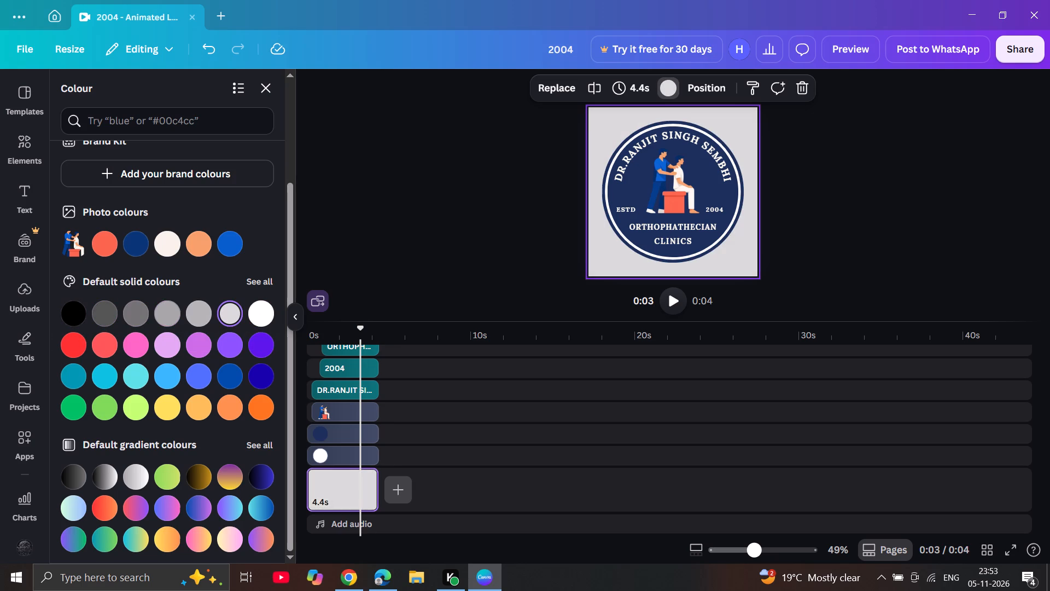
Try default gradients on the page background and settle on the black-to-blue gradient.
scroll(219, 339, "down", 2)
left_click(109, 470)
left_click(142, 466)
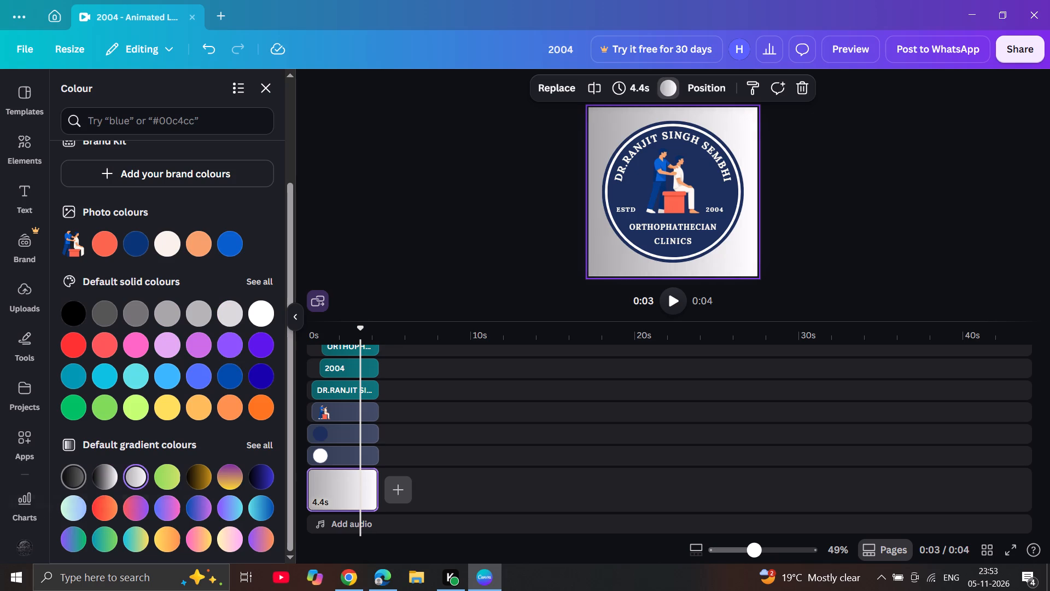
Try the black-to-grey and purple-to-yellow gradients on the page background, and finish with the black-to-blue gradient.
left_click(63, 481)
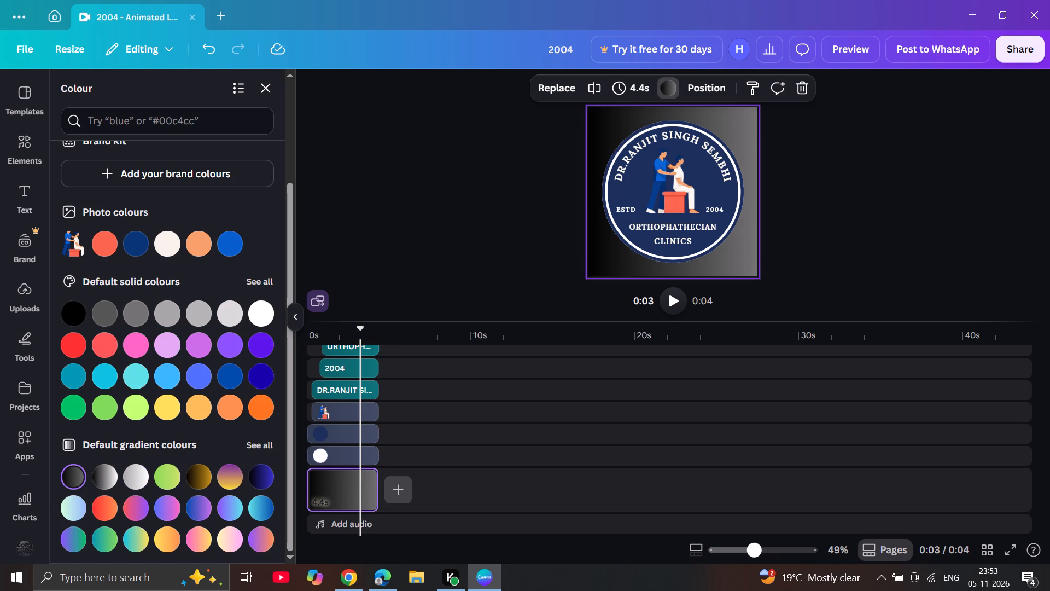
double_click(230, 478)
left_click(266, 484)
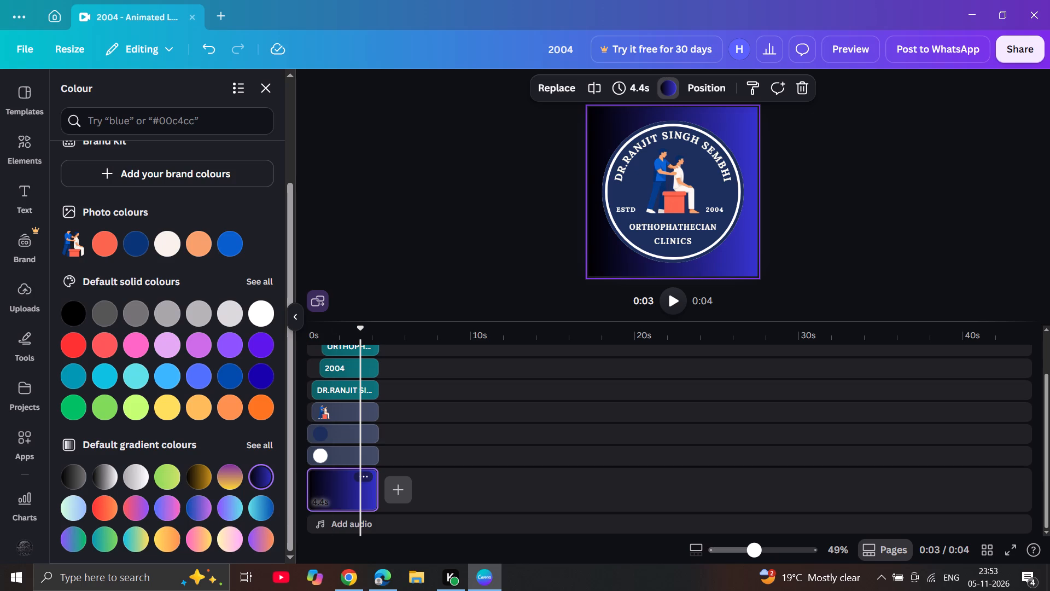
left_click(398, 231)
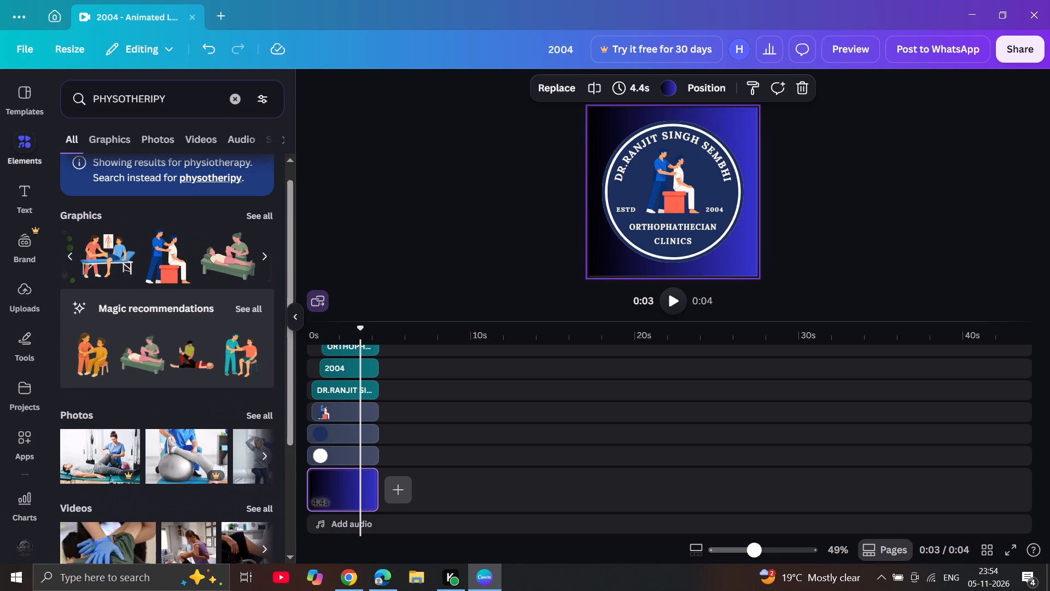
Play the logo animation to review the badge against its page background.
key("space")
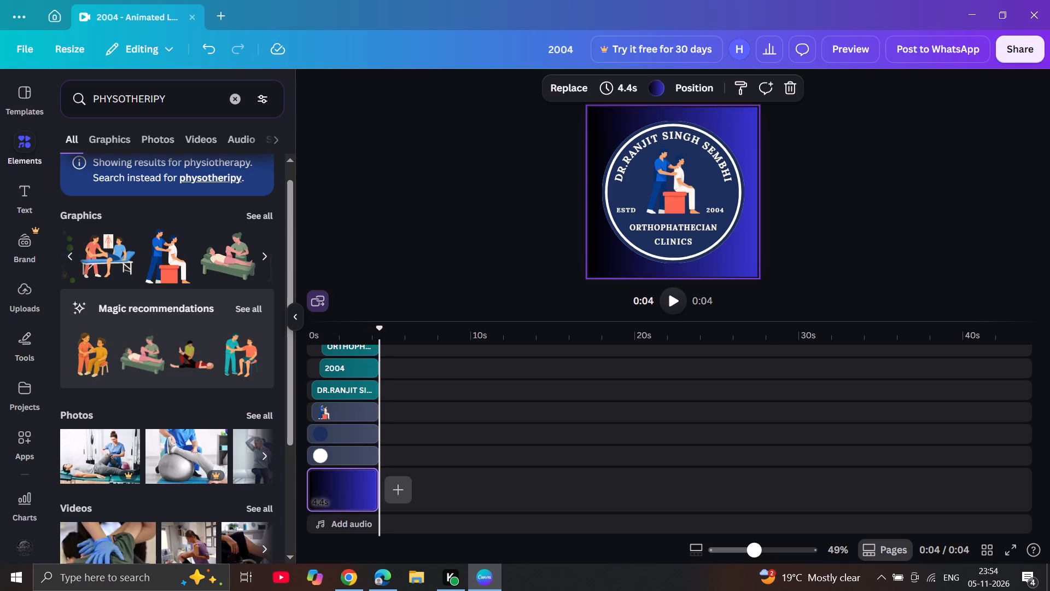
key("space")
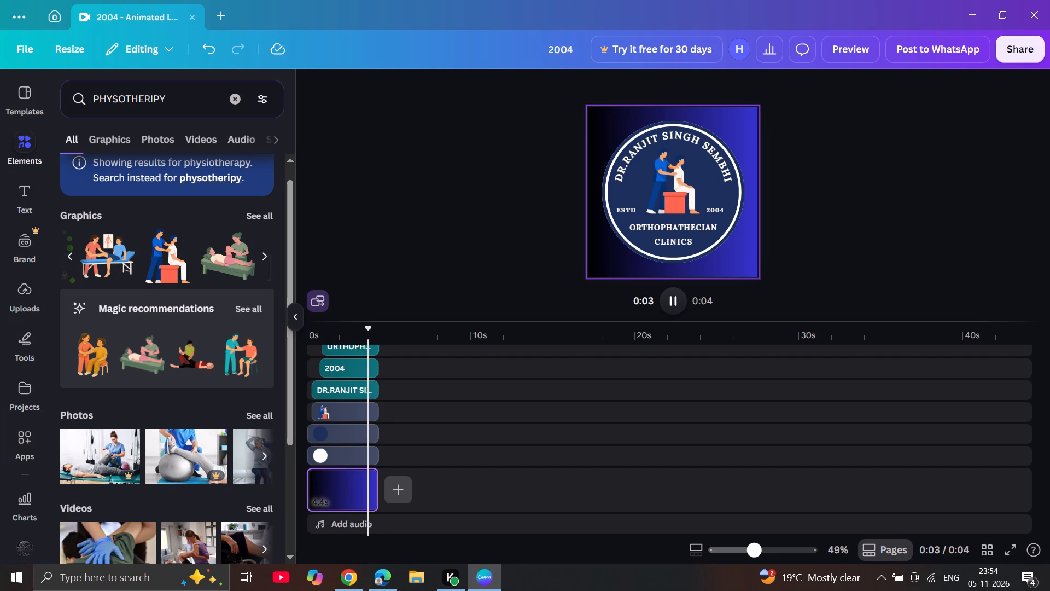
left_click(920, 241)
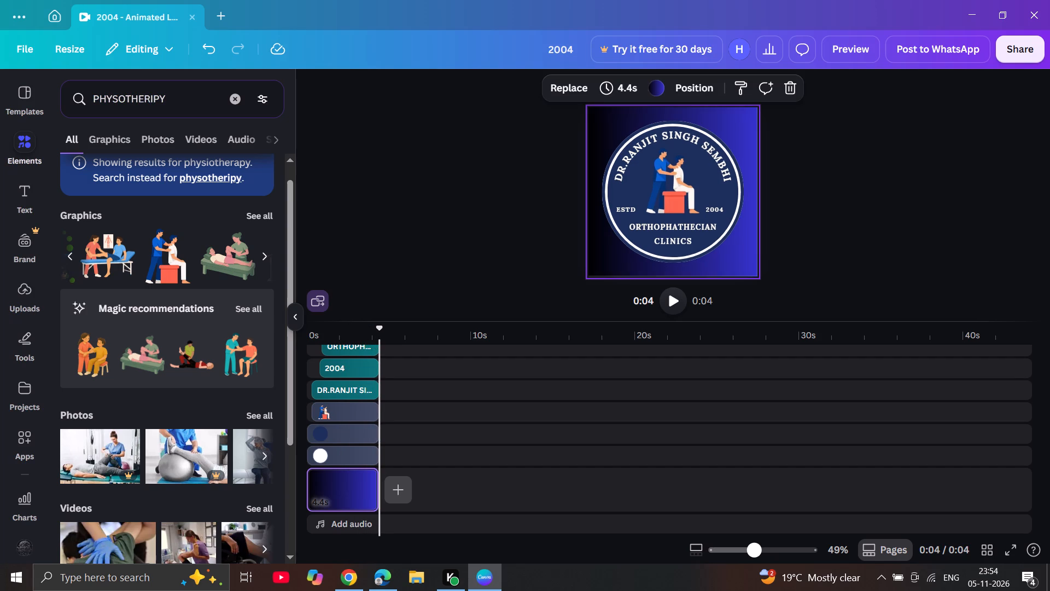
Open the design's download settings and bring up the available file types.
left_click(1028, 49)
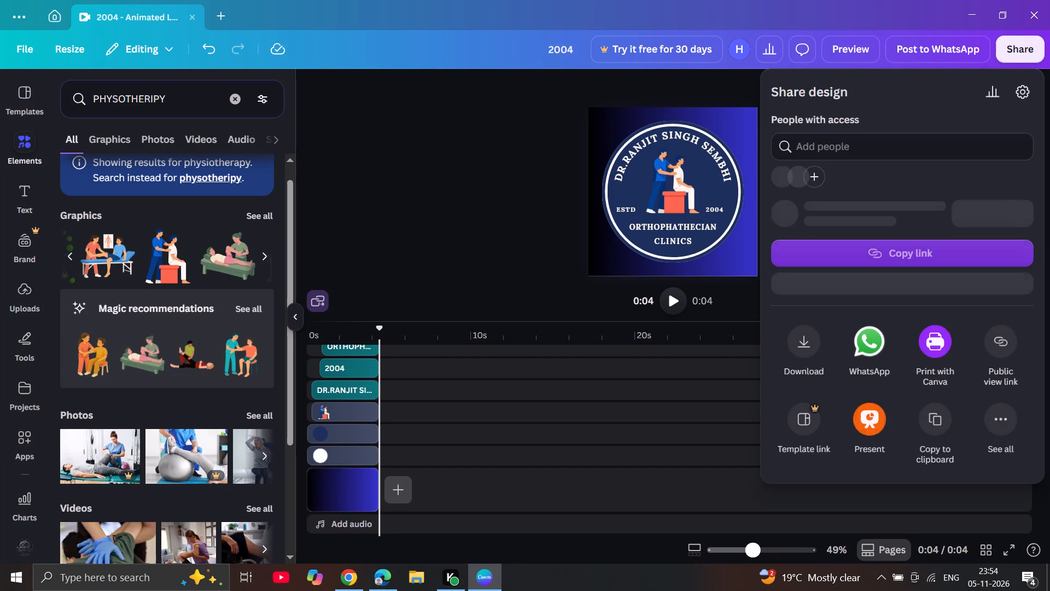
left_click(818, 376)
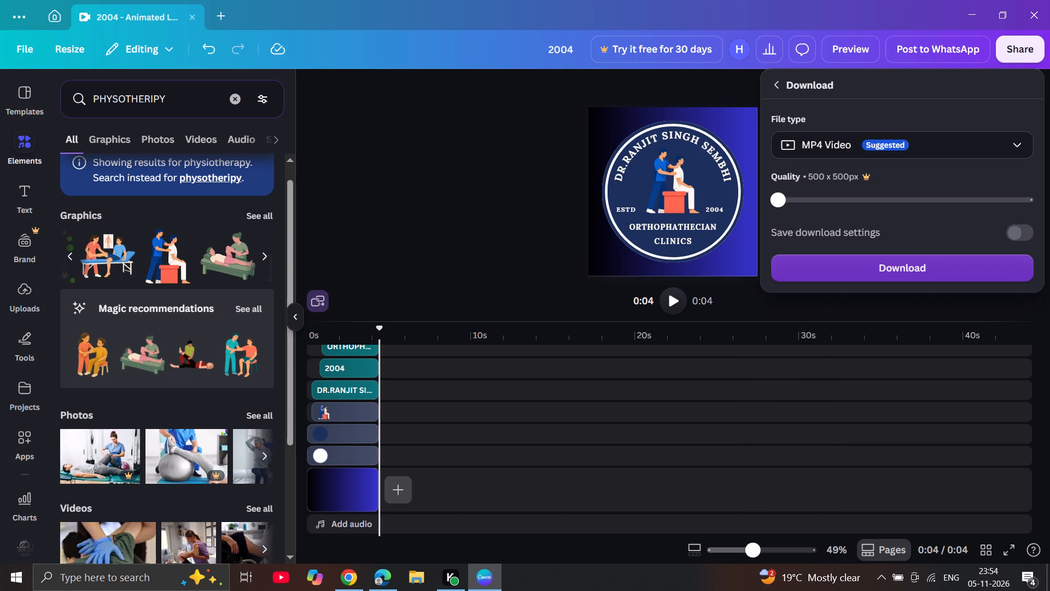
left_click(893, 148)
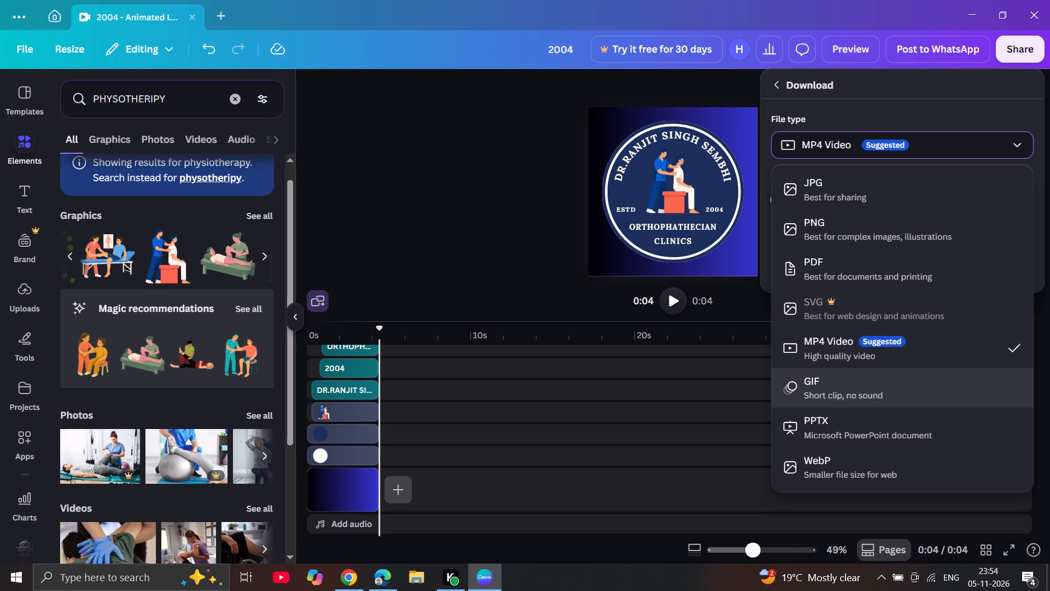
Download the animated logo with the file type set to MP4 Video.
left_click(859, 344)
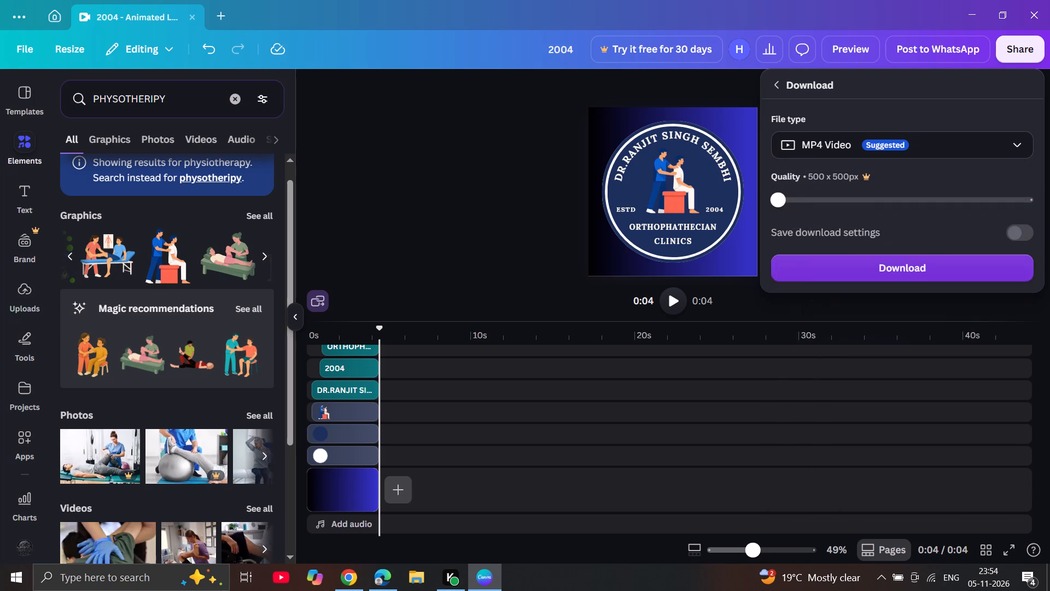
left_click(802, 271)
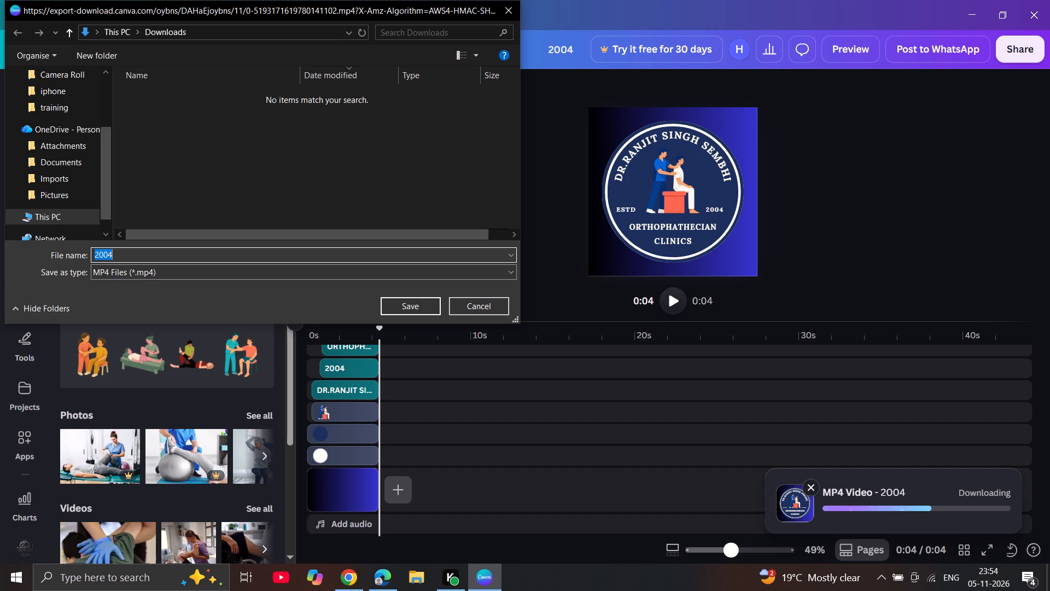
Save the MP4 in the Downloads folder as STIKER FOR SHOPS and dismiss the download notification.
left_click(396, 256)
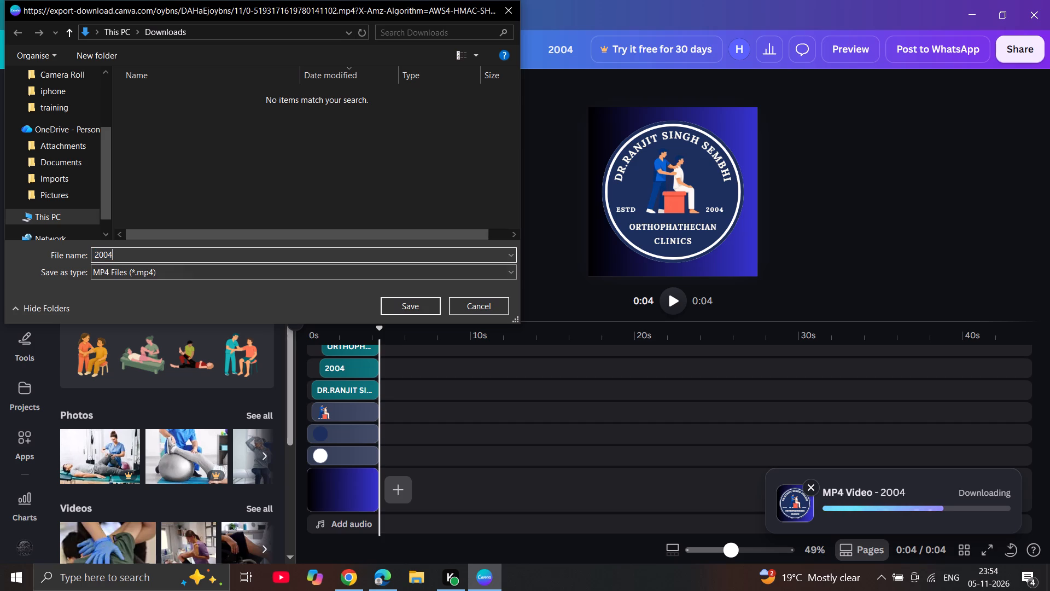
key("BackSpace")
key("BackSpace")
key("BackSpace")
key("BackSpace")
key("BackSpace")
key("BackSpace")
key("BackSpace")
key("BackSpace")
key("BackSpace")
key("BackSpace")
key("BackSpace")
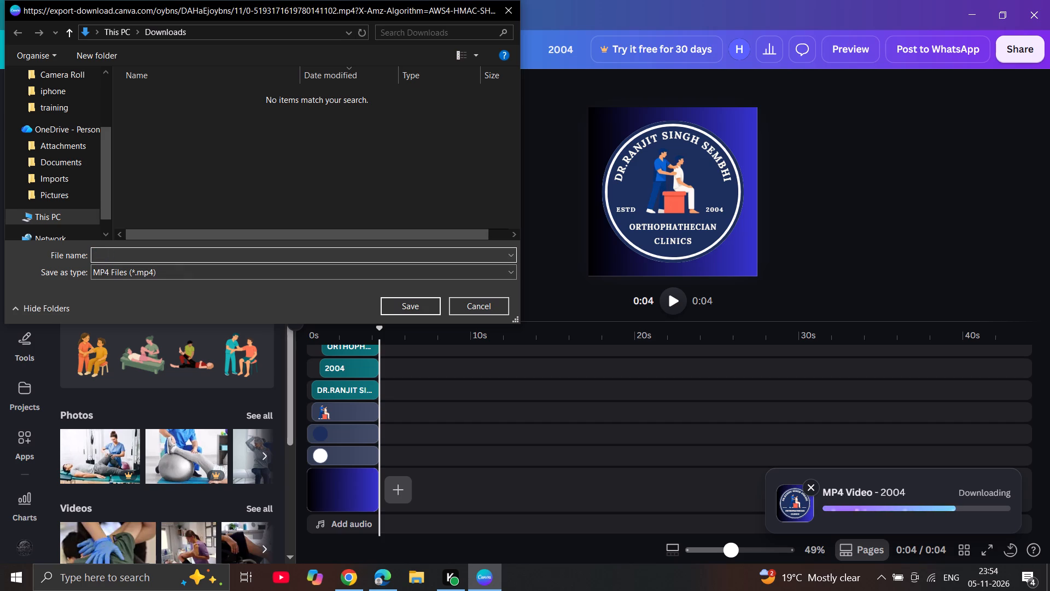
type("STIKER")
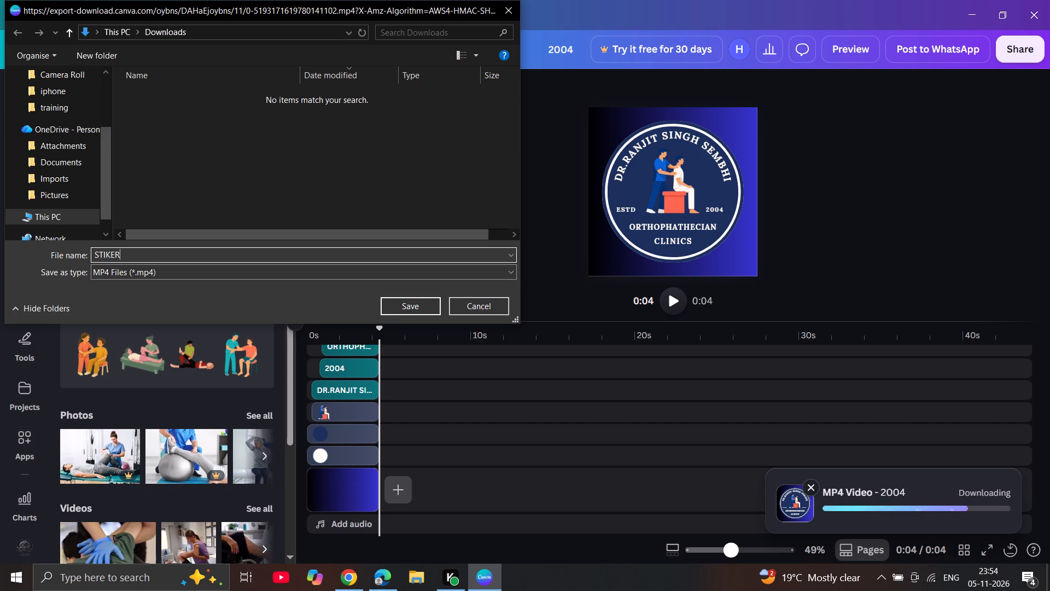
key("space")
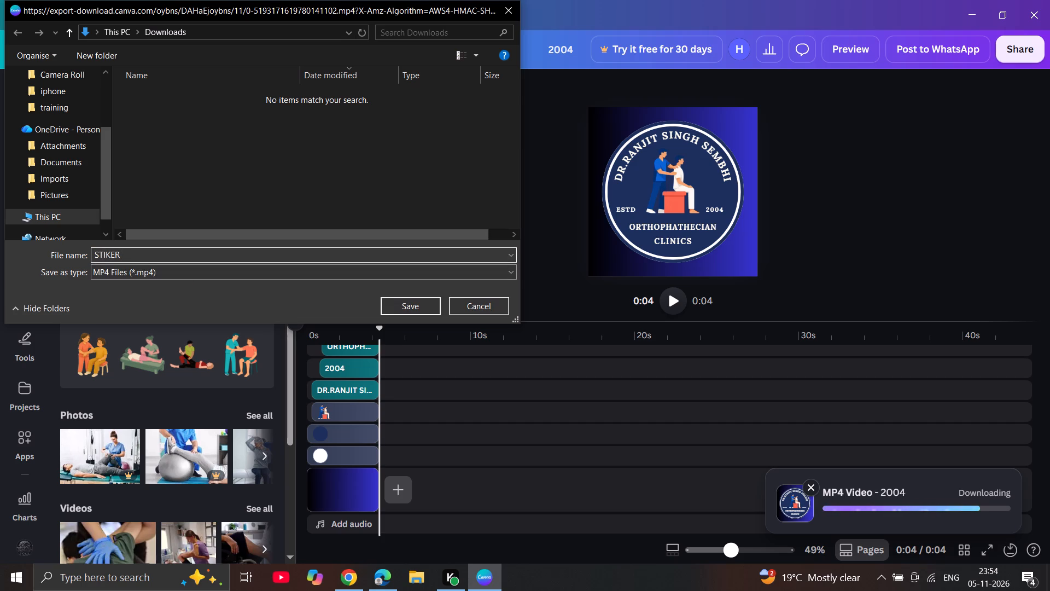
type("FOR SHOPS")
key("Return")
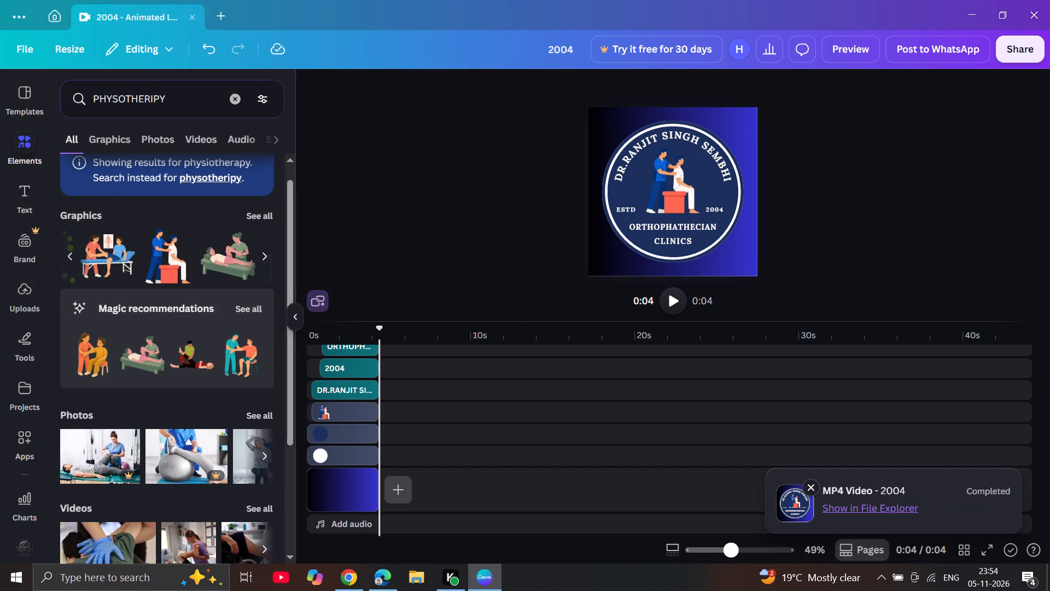
left_click(813, 489)
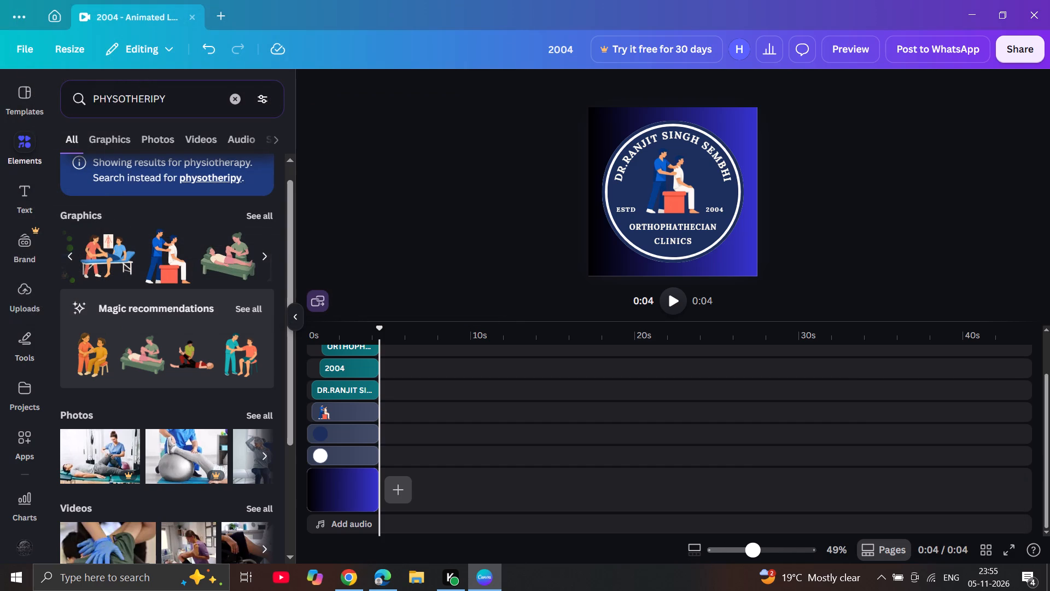
Open the exported STIKER FOR SHOPS video from File Explorer in VLC media player, play it, and close both windows.
double_click(413, 580)
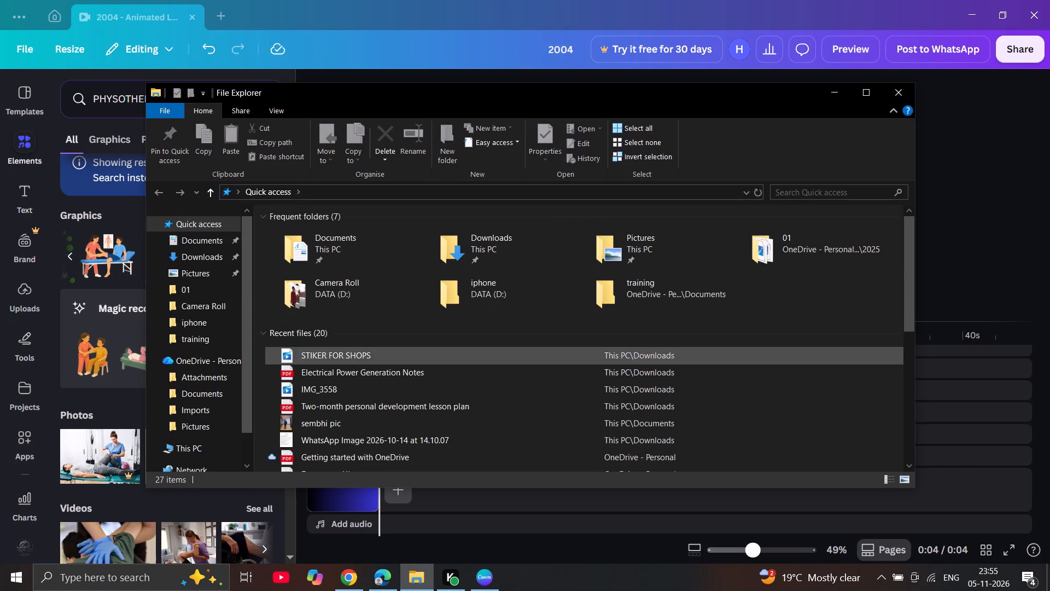
double_click(344, 351)
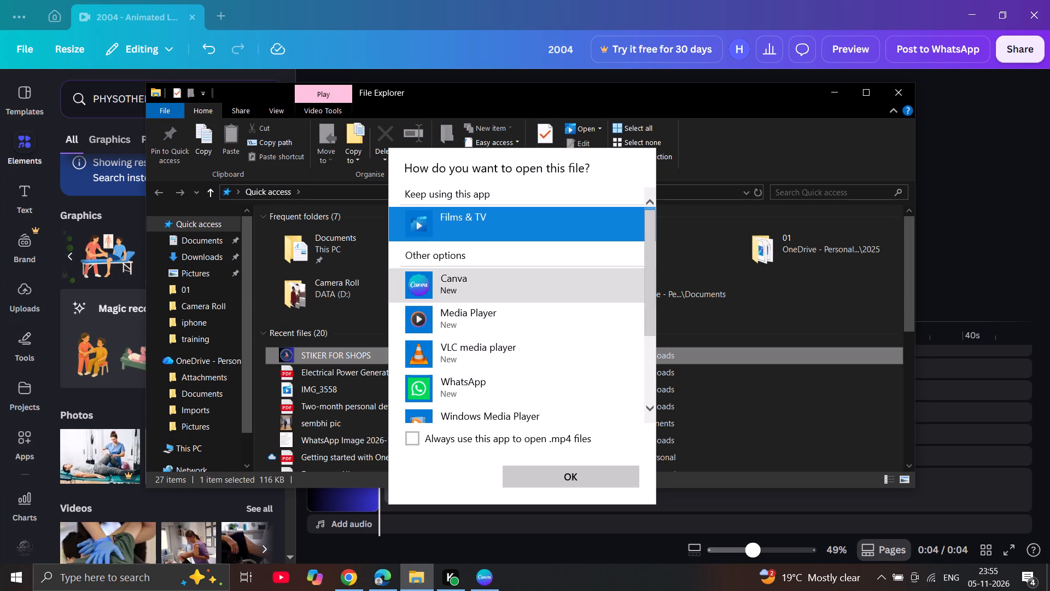
double_click(486, 352)
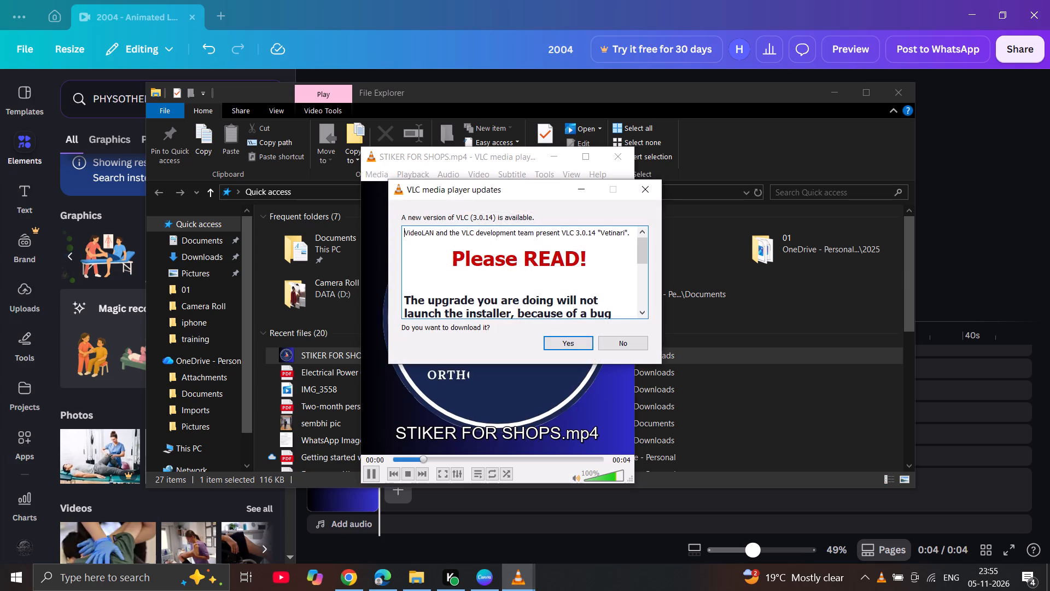
left_click(615, 342)
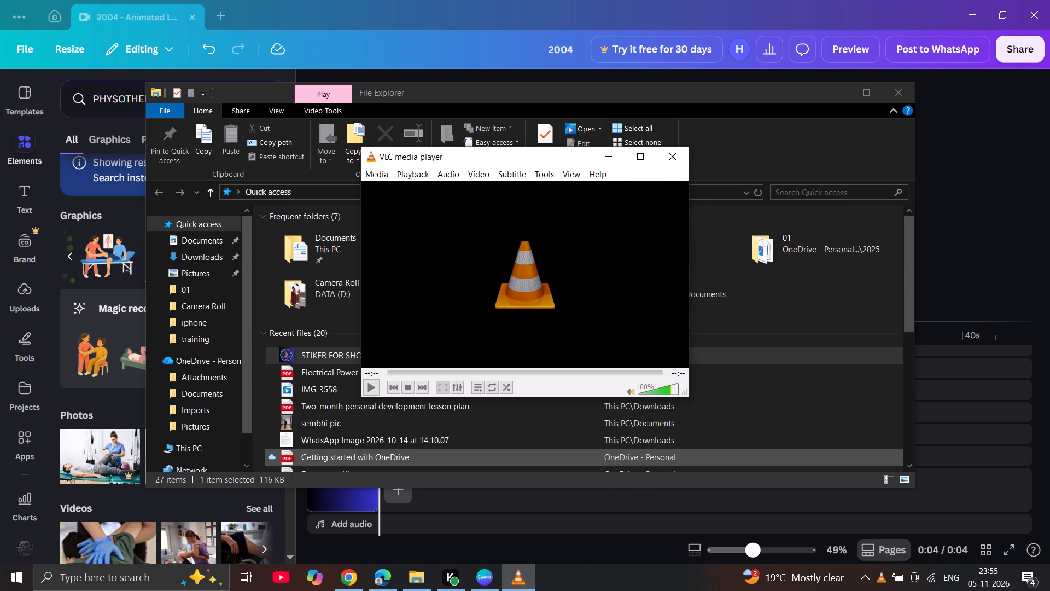
left_click(371, 385)
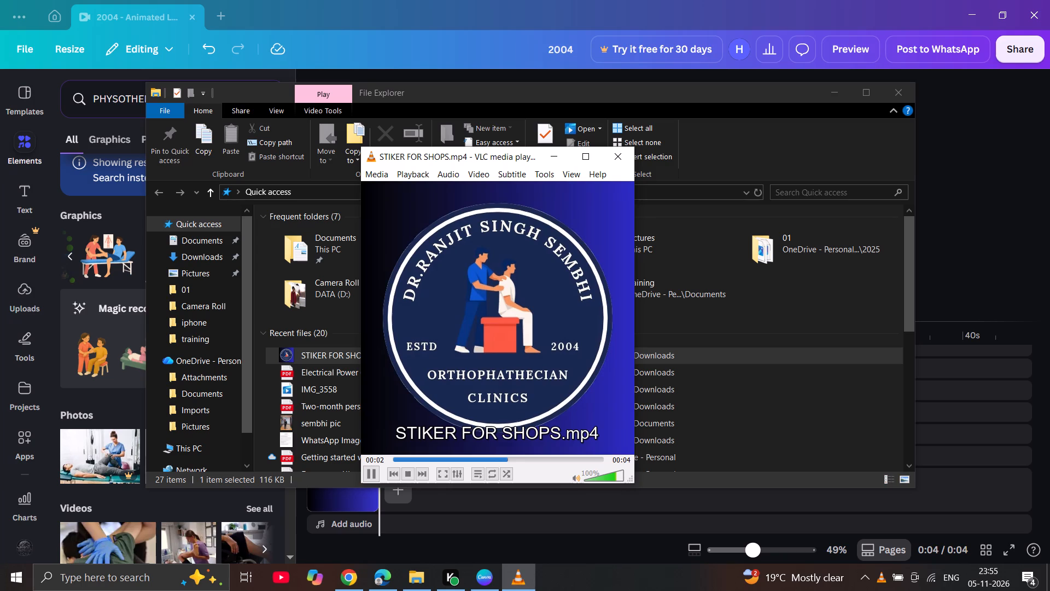
left_click(611, 158)
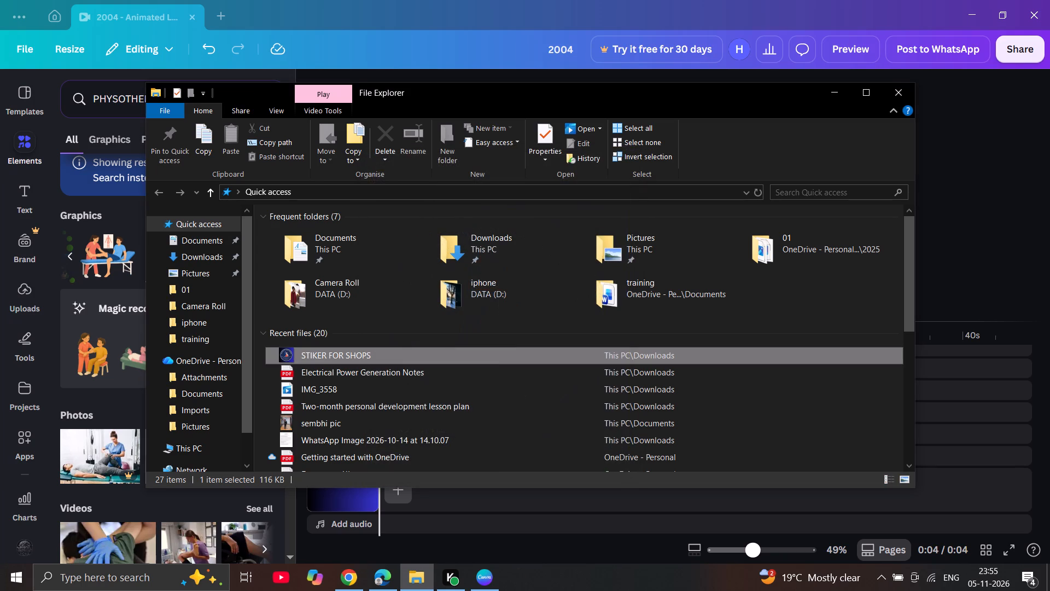
left_click(894, 90)
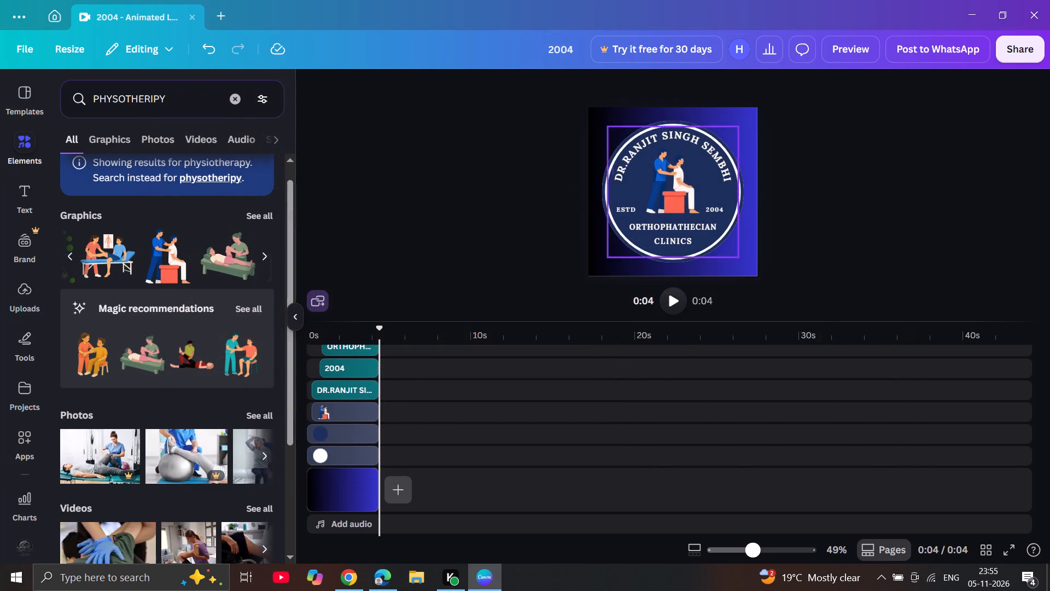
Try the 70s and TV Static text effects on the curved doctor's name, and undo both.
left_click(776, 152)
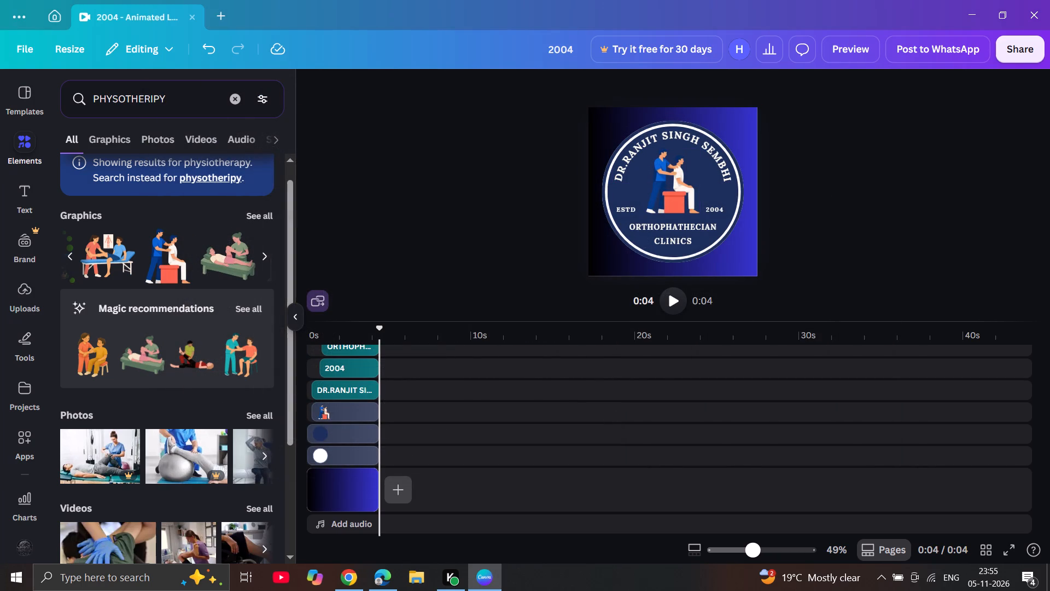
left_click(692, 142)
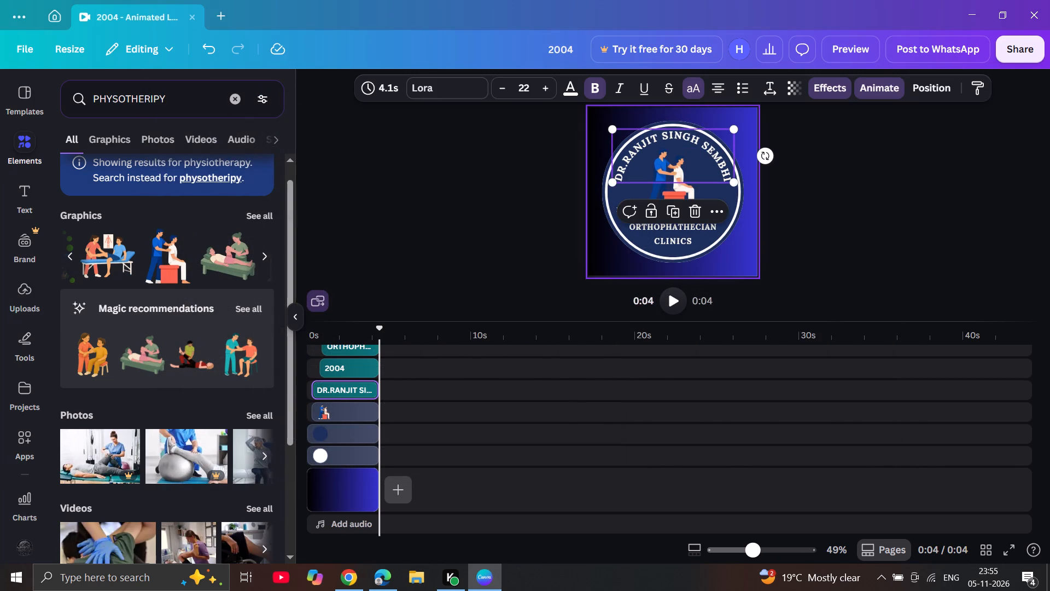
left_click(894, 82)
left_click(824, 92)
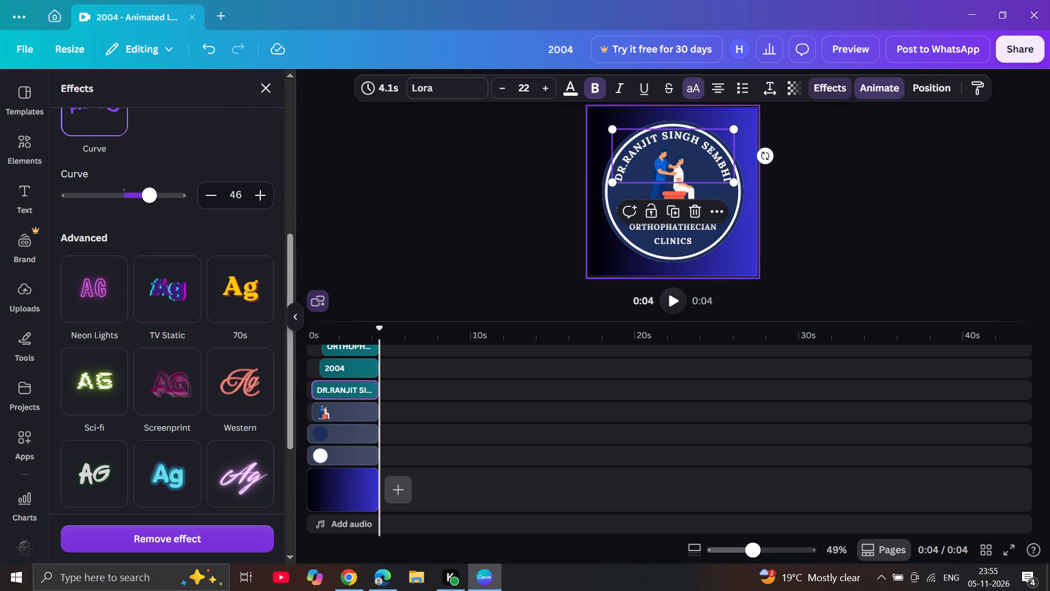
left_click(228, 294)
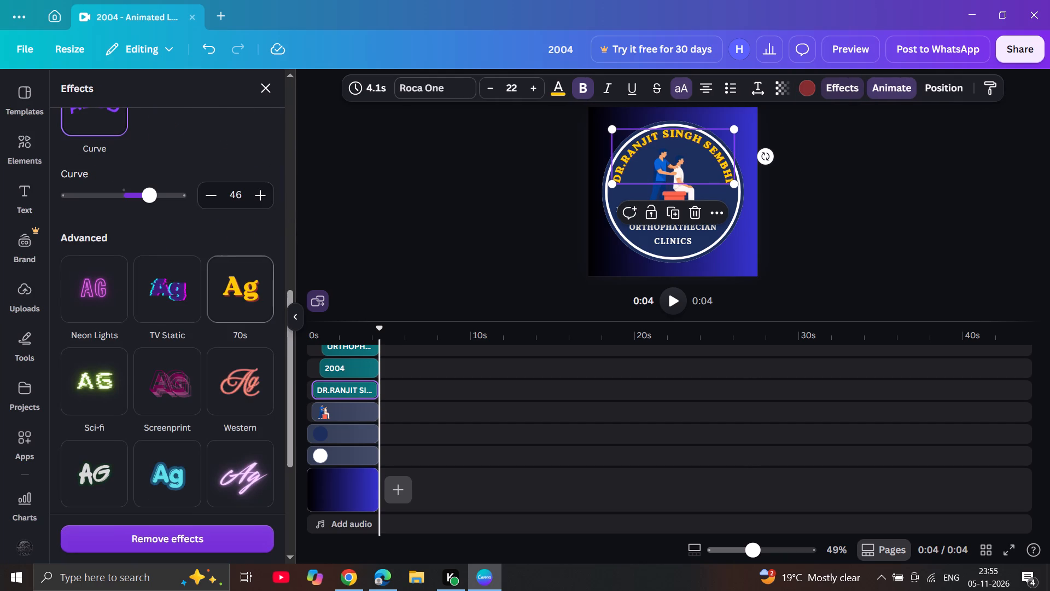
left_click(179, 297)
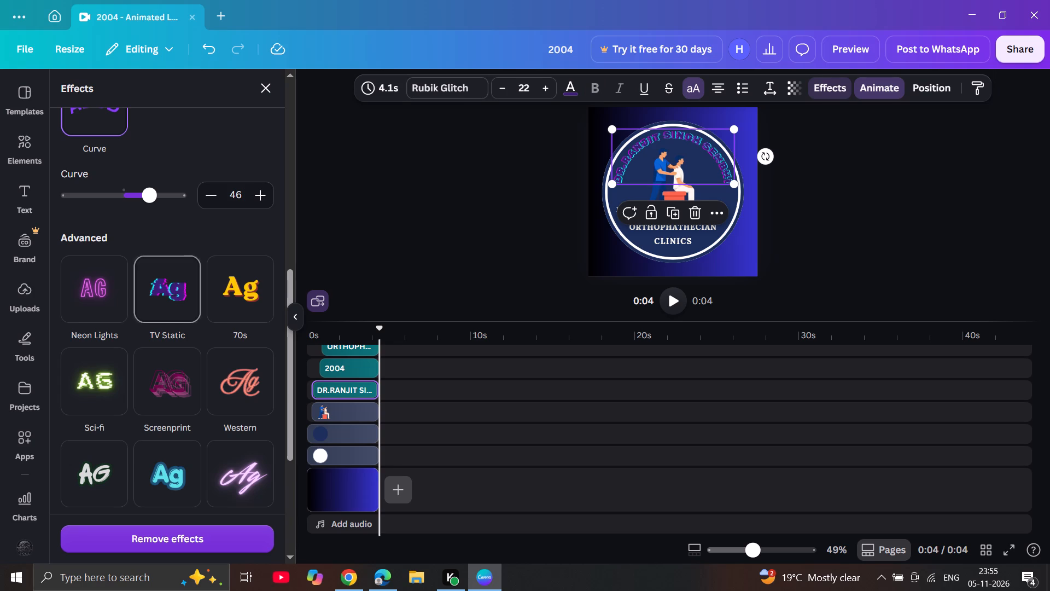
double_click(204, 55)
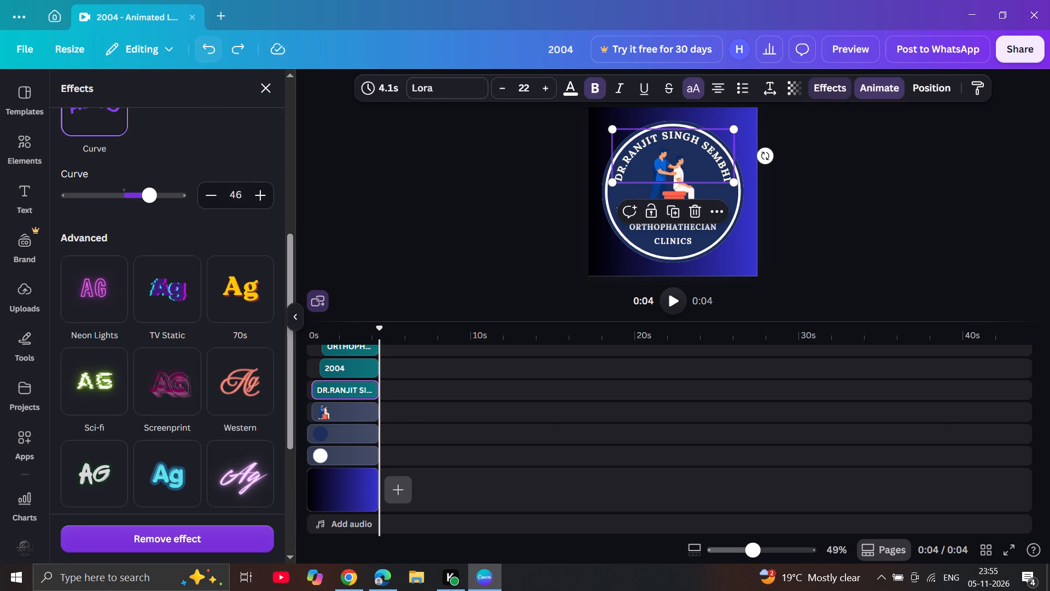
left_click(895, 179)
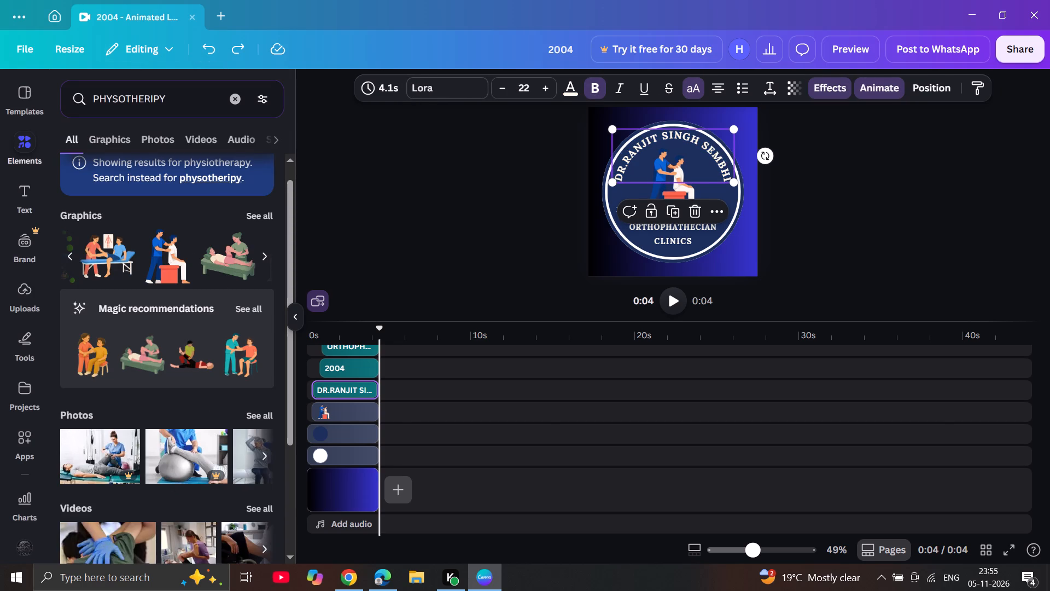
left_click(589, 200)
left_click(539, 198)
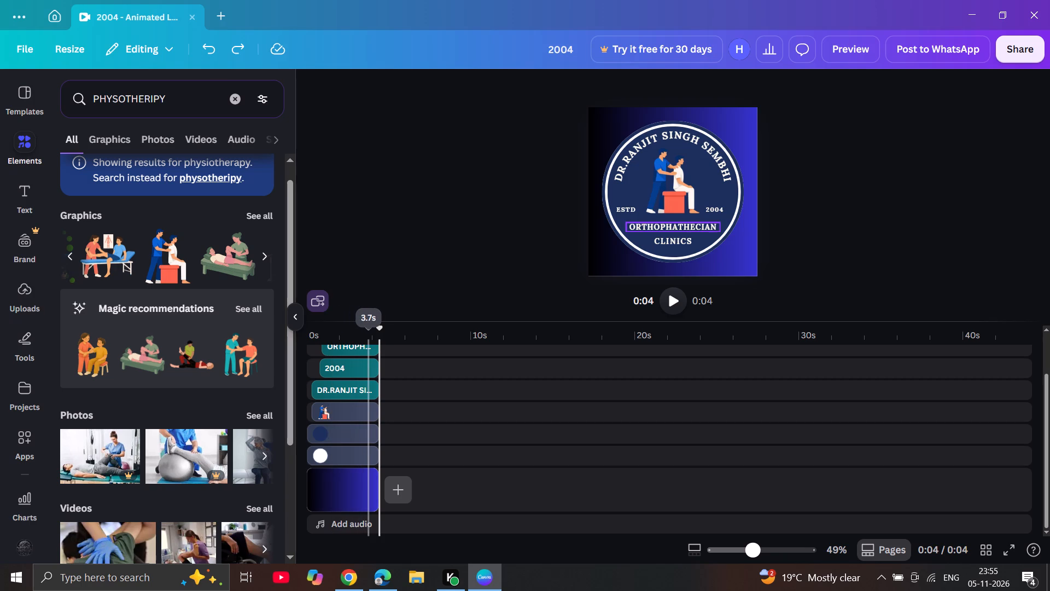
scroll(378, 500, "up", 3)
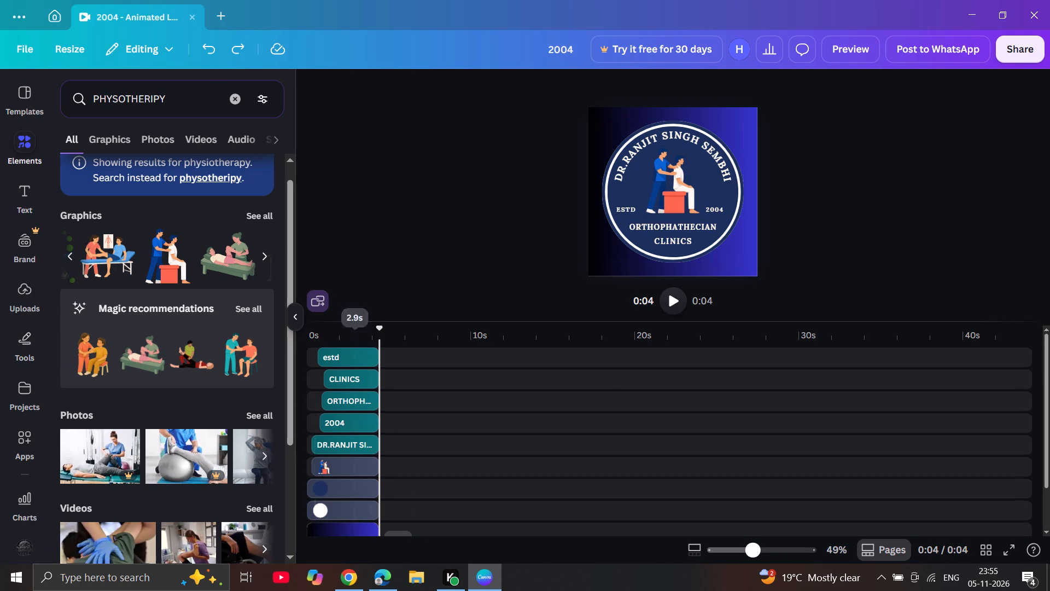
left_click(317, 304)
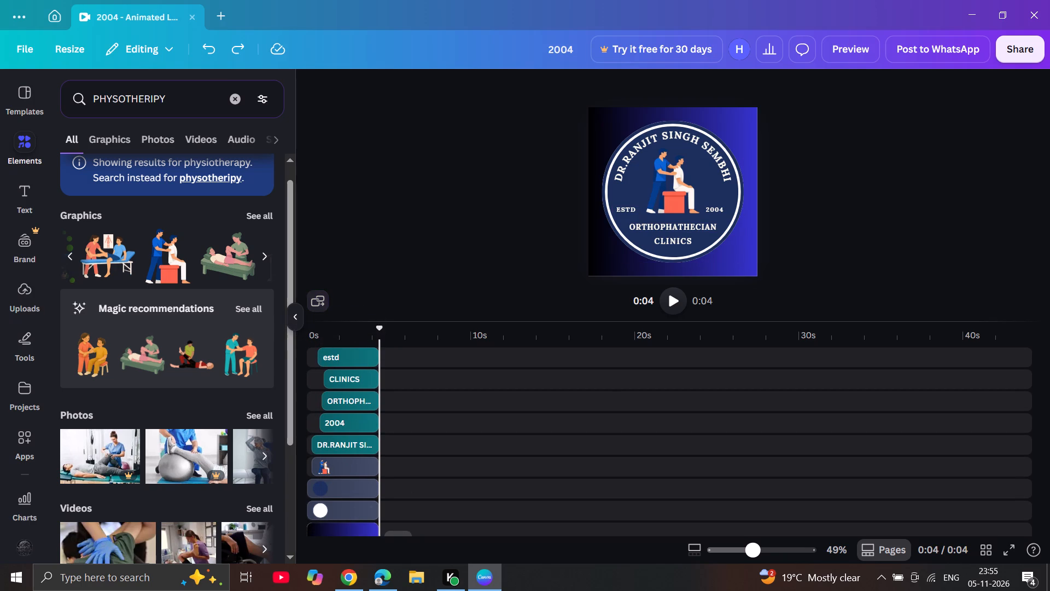
Preview the animated logo design at full size and close the preview.
left_click(317, 304)
double_click(317, 304)
left_click(379, 282)
left_click(861, 51)
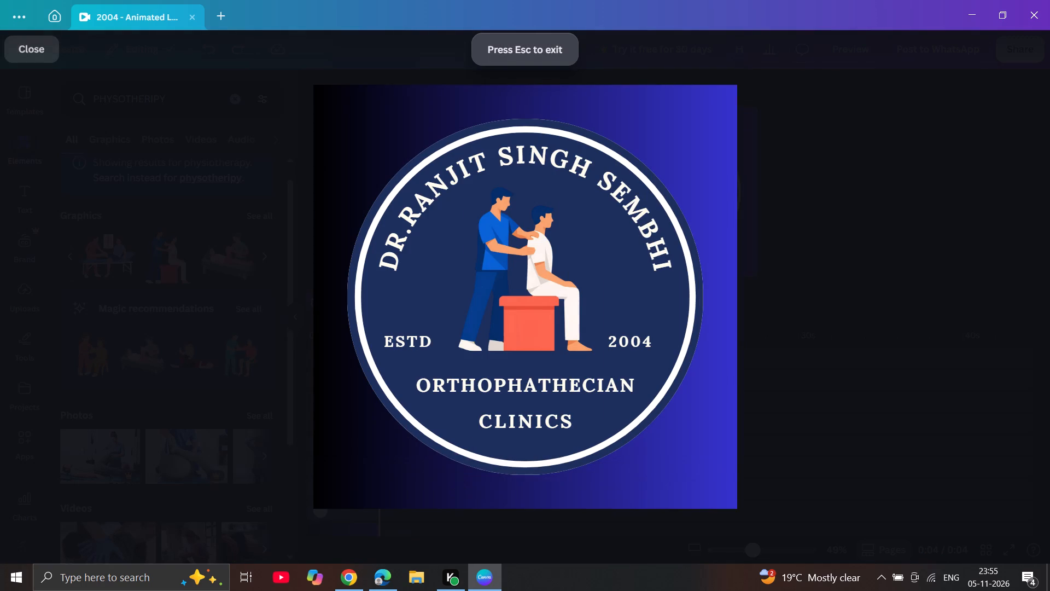
left_click(877, 150)
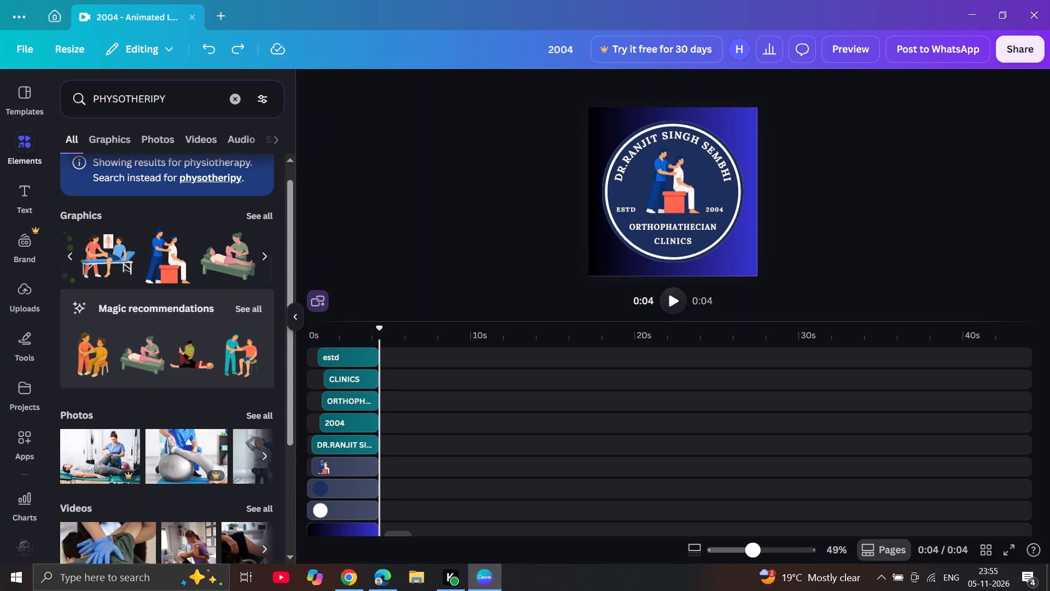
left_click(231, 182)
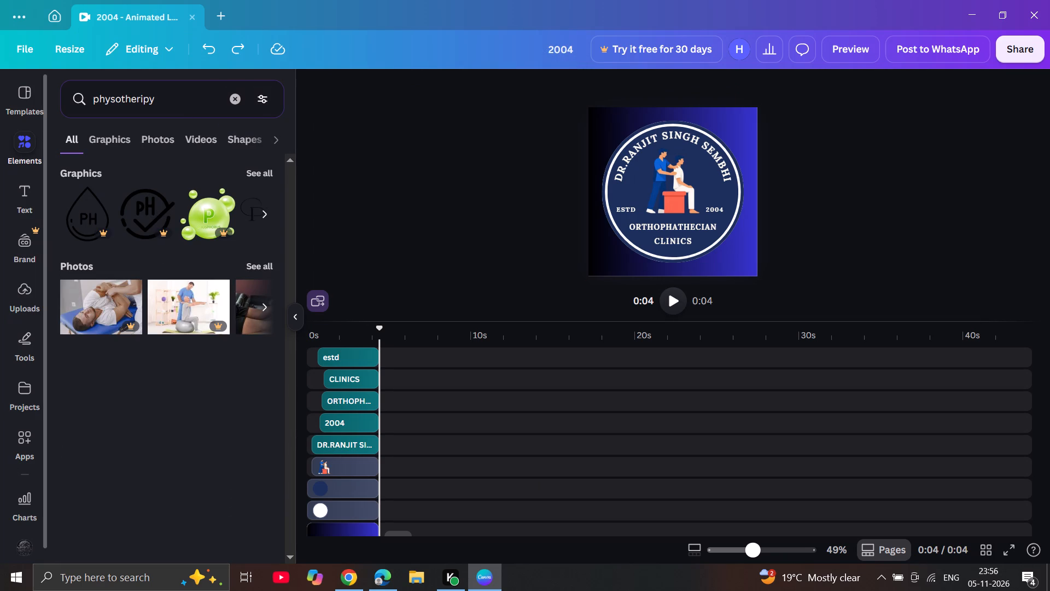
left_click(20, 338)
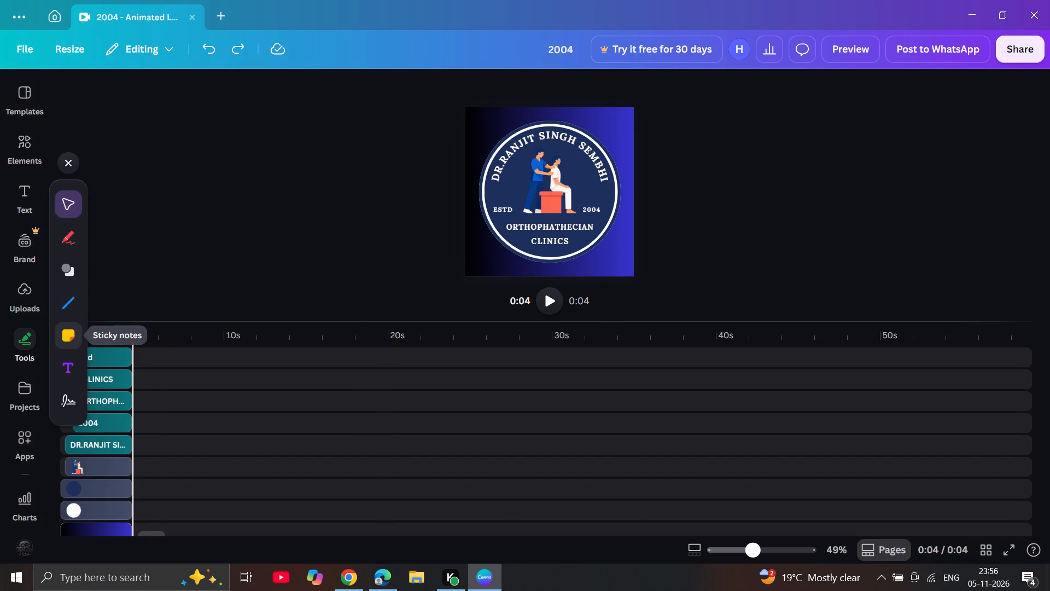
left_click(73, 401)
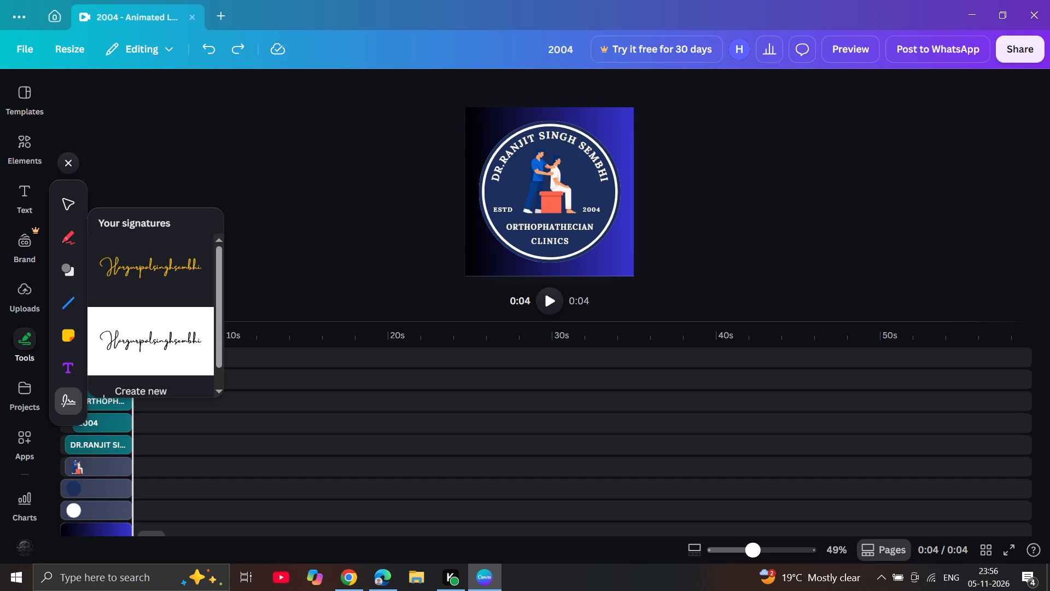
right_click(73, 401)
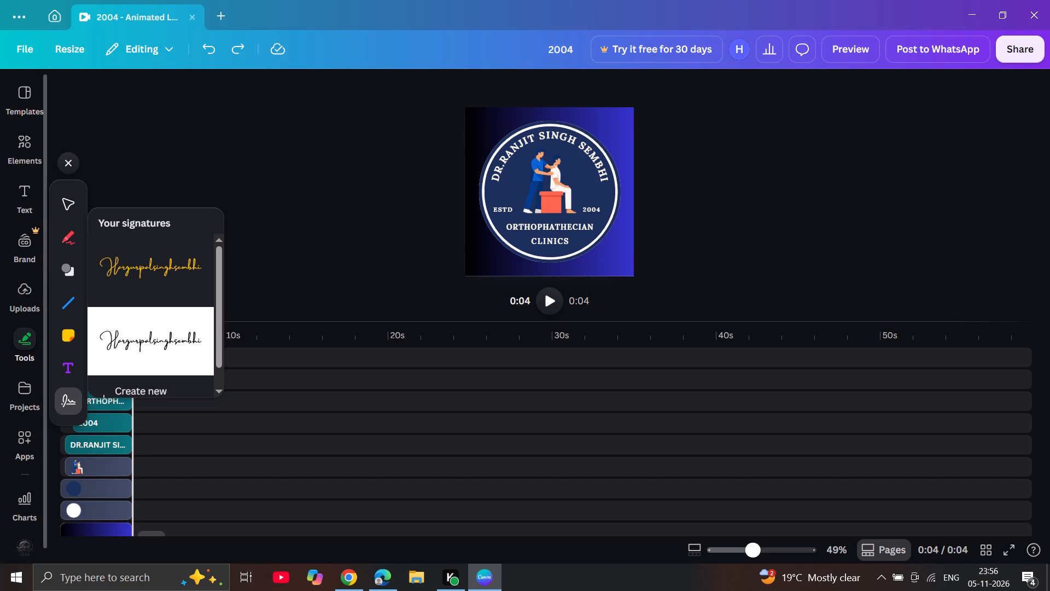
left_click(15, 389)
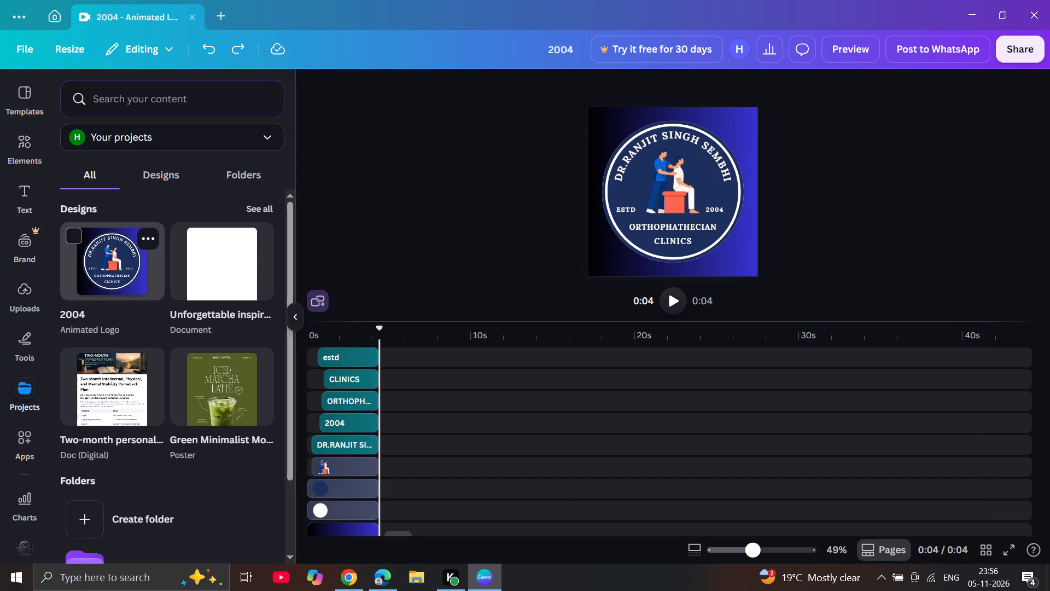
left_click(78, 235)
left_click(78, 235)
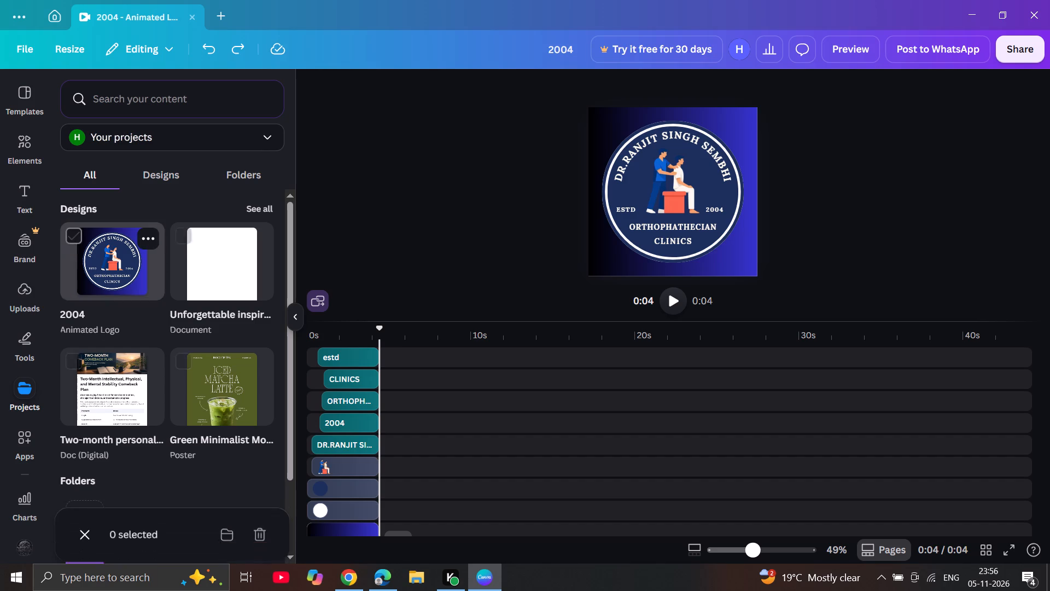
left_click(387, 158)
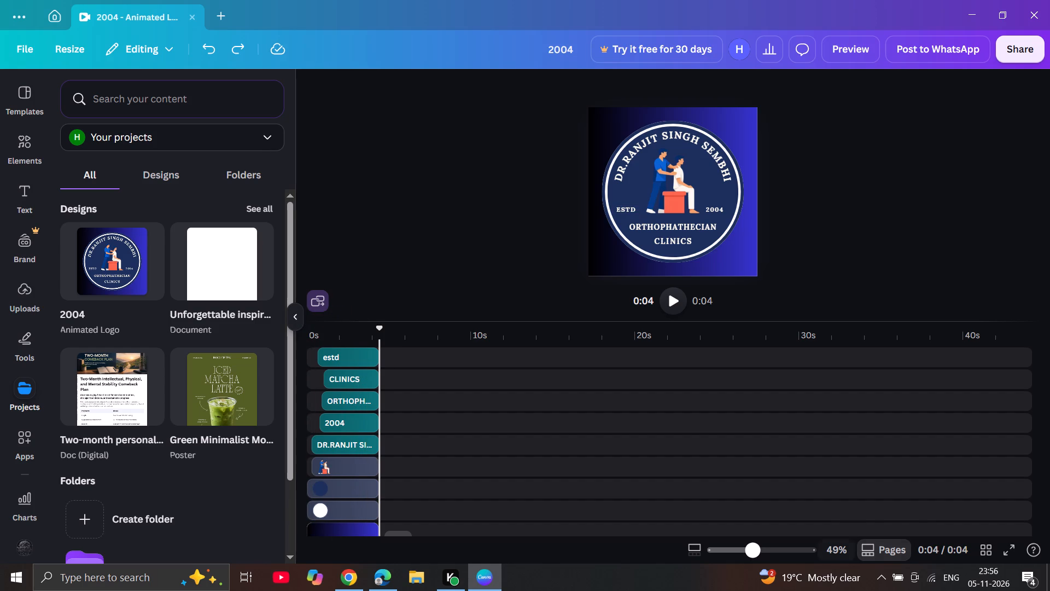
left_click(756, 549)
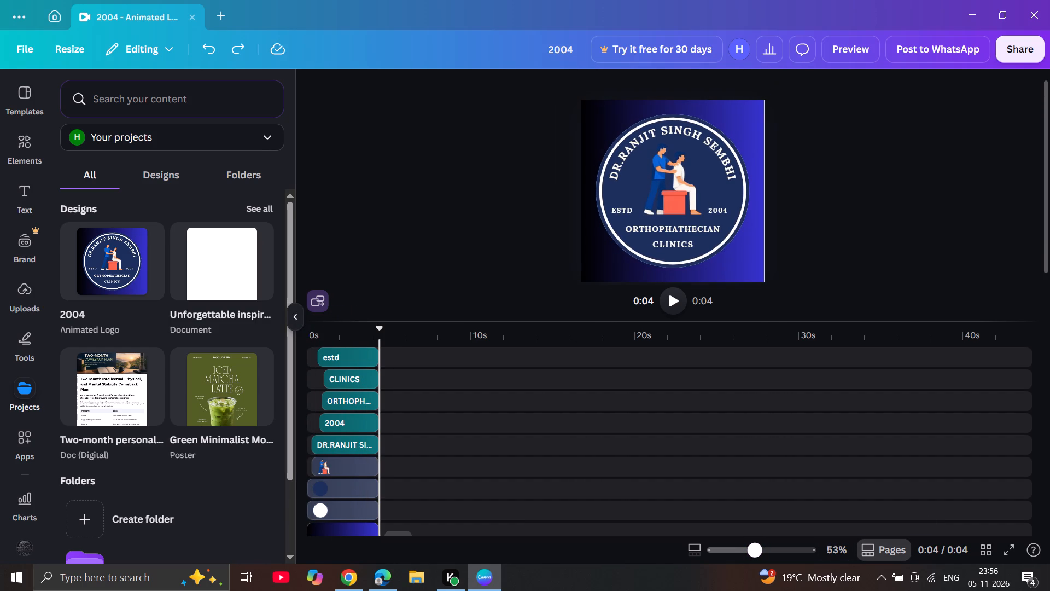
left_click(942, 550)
Collapse the side panel and play the animated logo in the editor.
left_click(298, 315)
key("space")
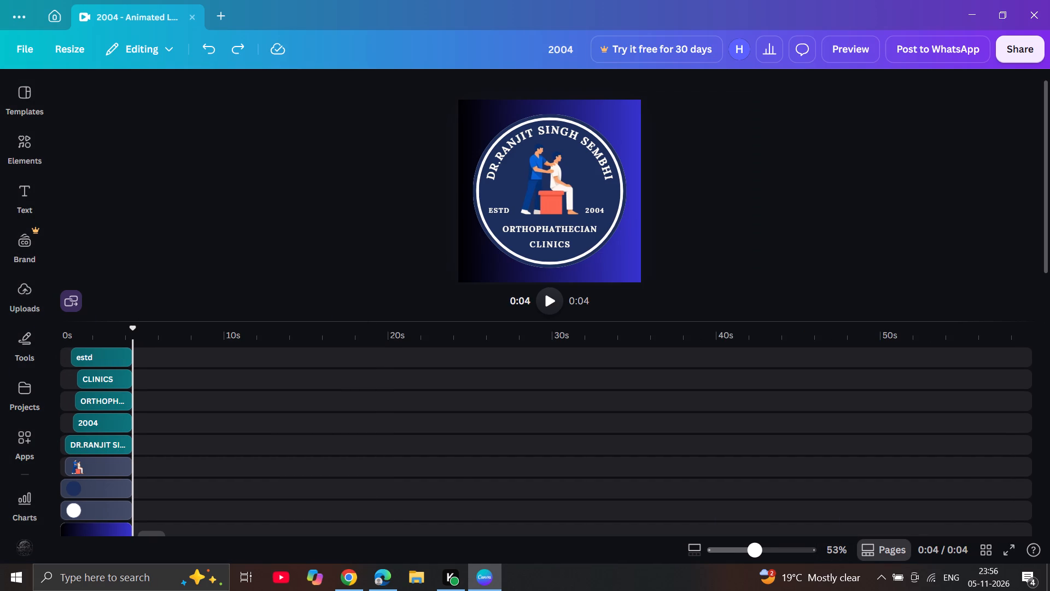
left_click(558, 306)
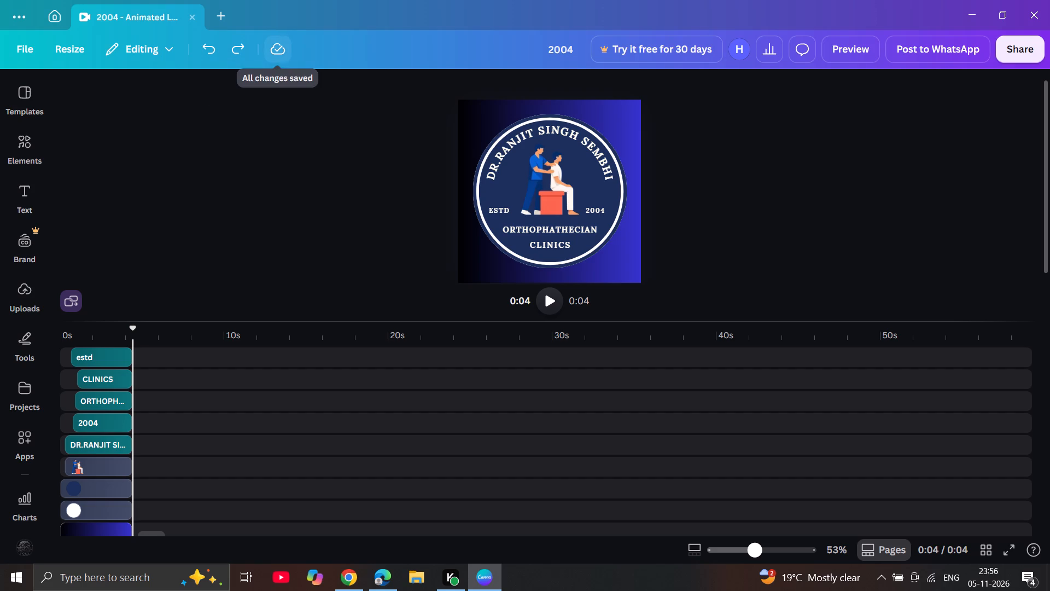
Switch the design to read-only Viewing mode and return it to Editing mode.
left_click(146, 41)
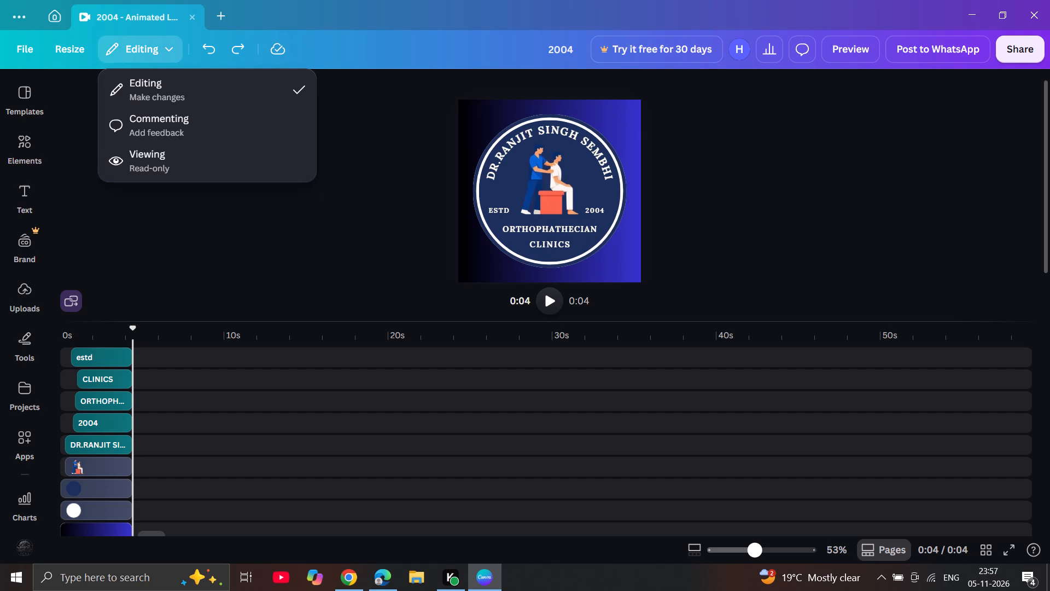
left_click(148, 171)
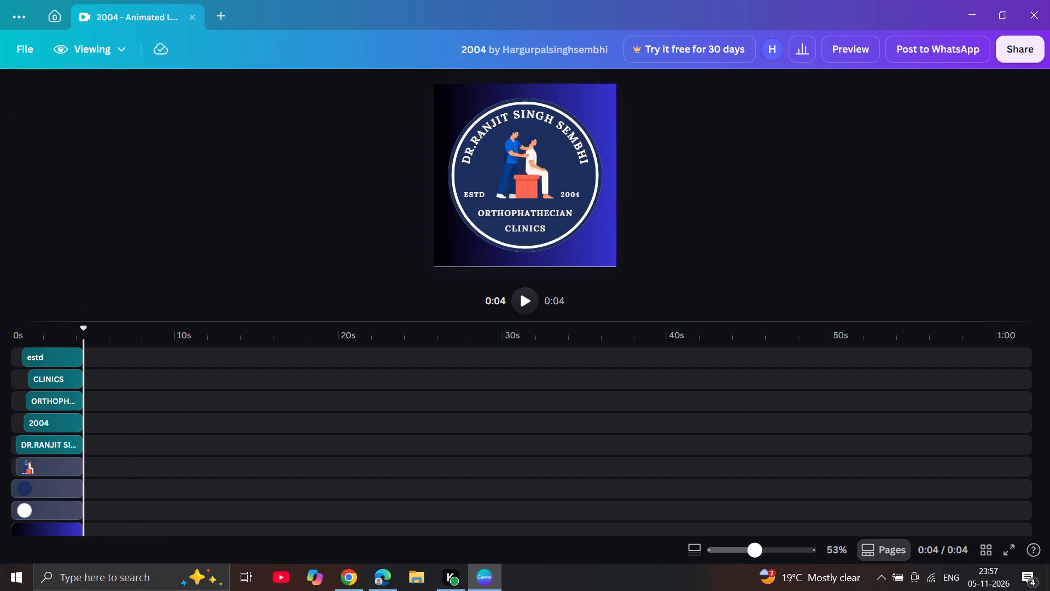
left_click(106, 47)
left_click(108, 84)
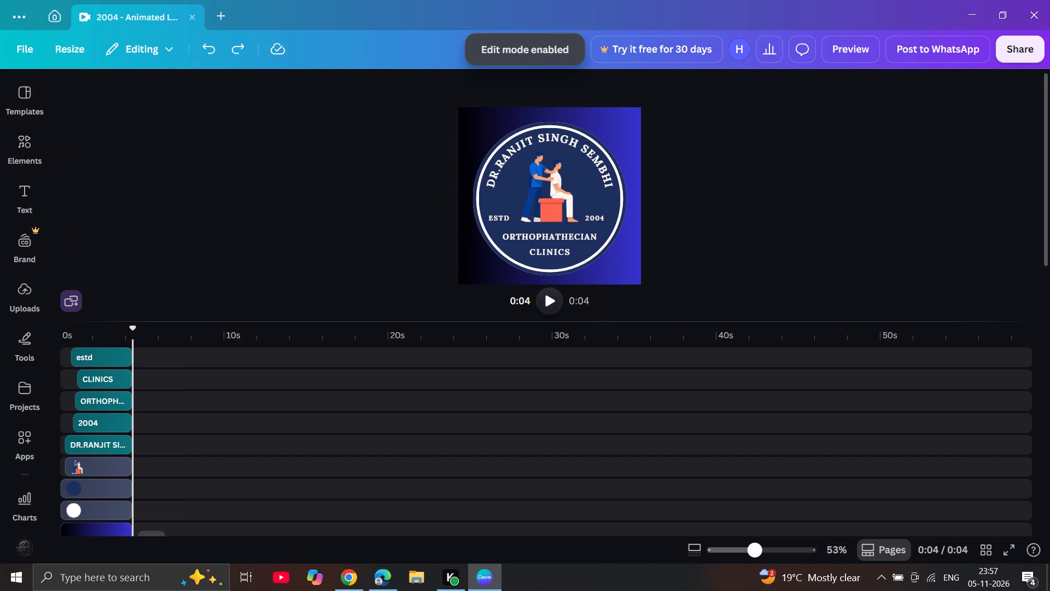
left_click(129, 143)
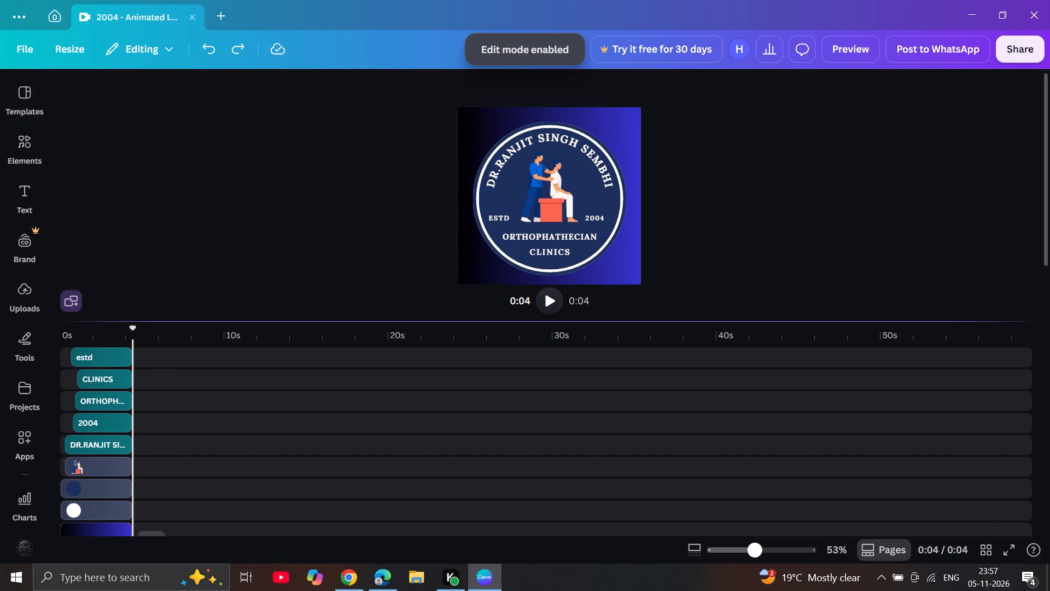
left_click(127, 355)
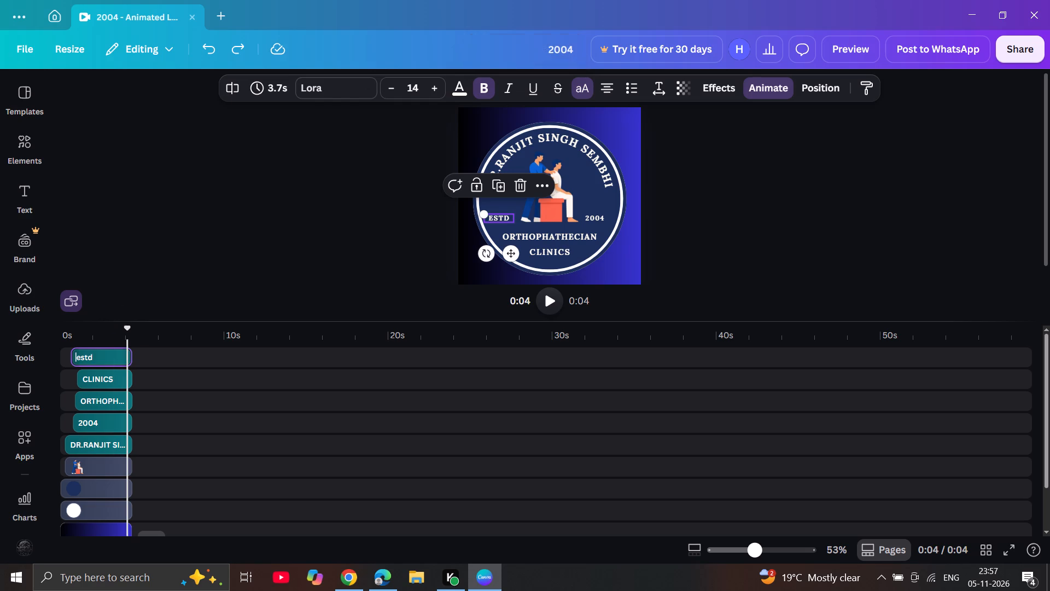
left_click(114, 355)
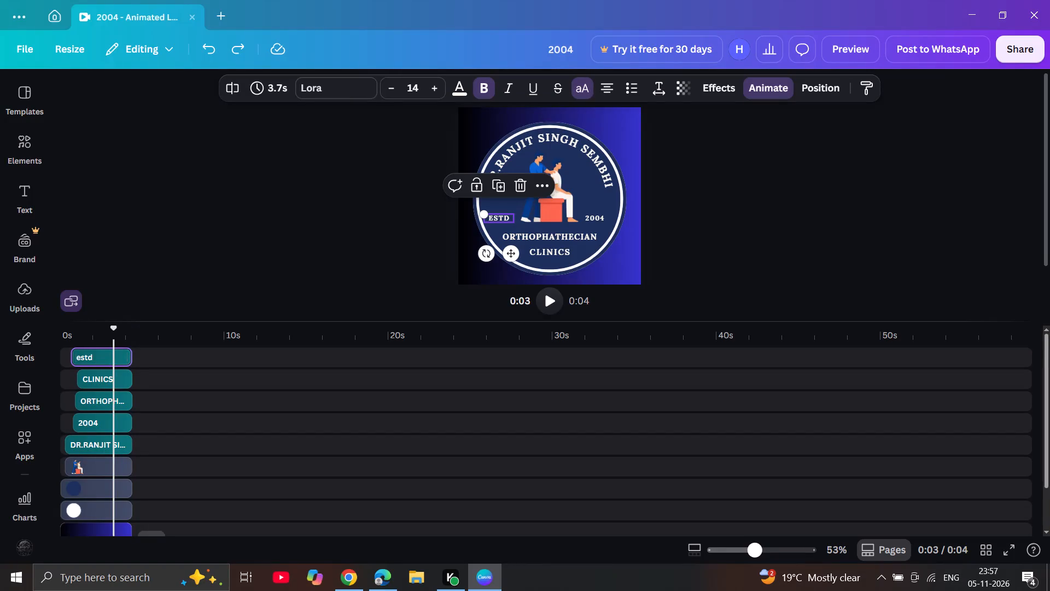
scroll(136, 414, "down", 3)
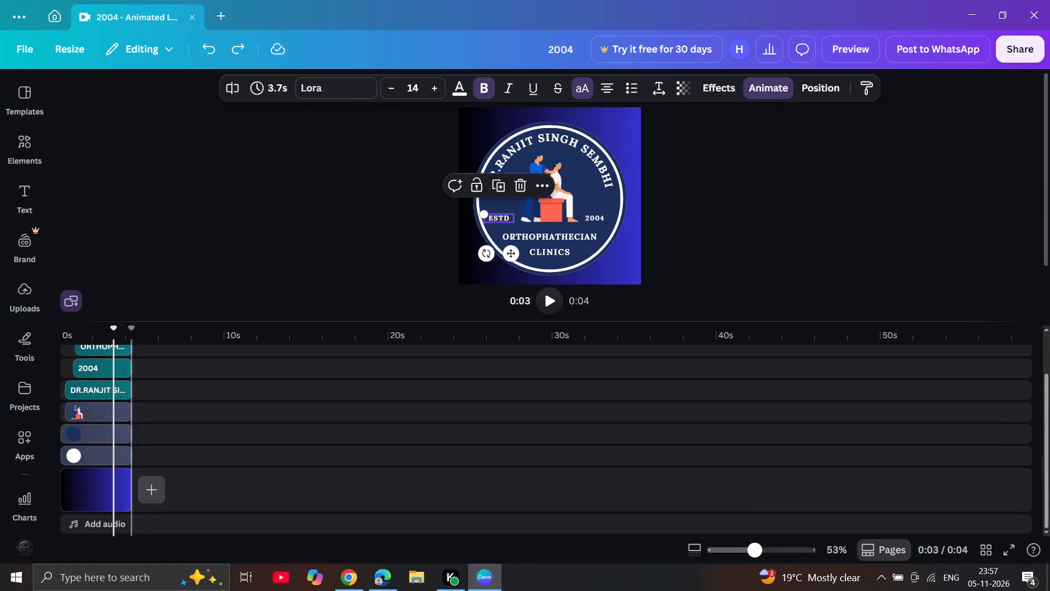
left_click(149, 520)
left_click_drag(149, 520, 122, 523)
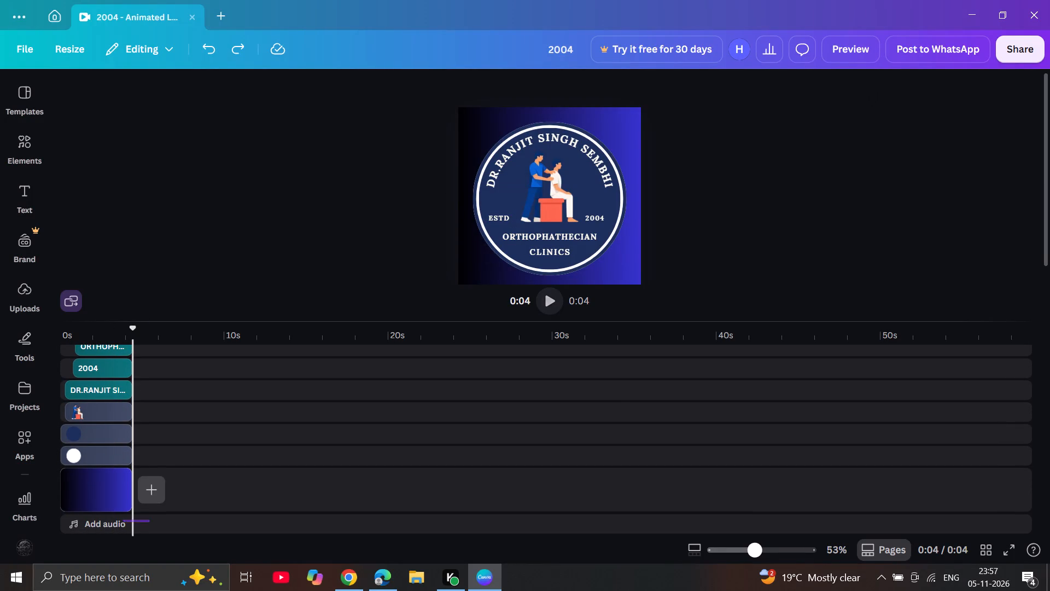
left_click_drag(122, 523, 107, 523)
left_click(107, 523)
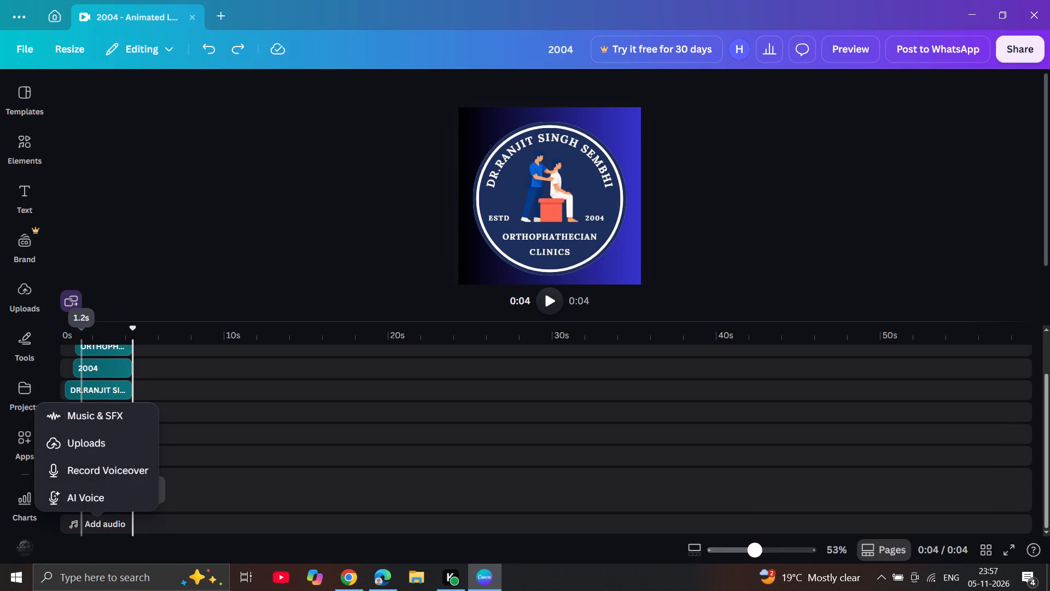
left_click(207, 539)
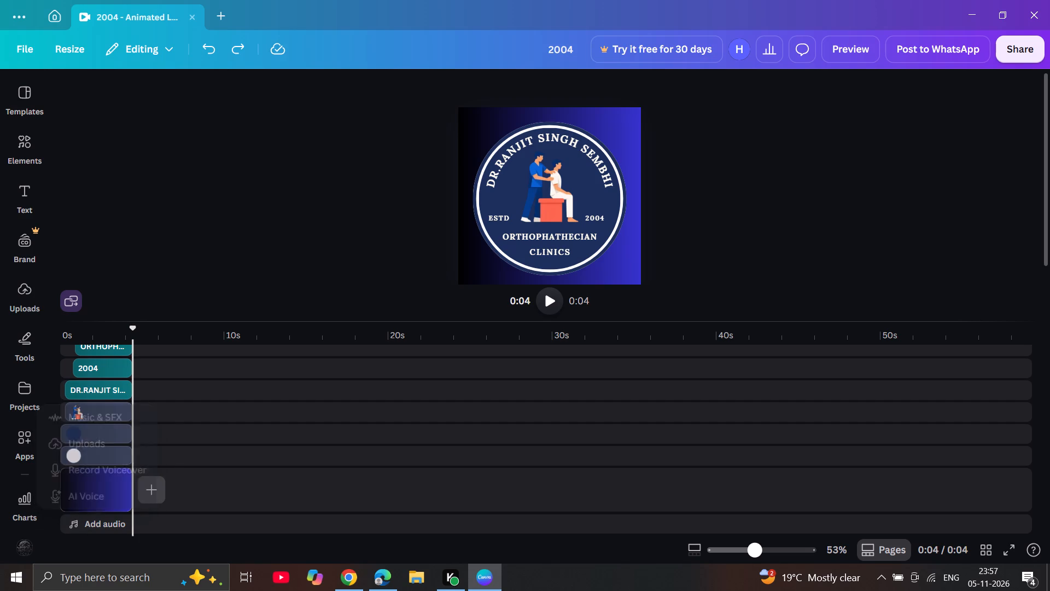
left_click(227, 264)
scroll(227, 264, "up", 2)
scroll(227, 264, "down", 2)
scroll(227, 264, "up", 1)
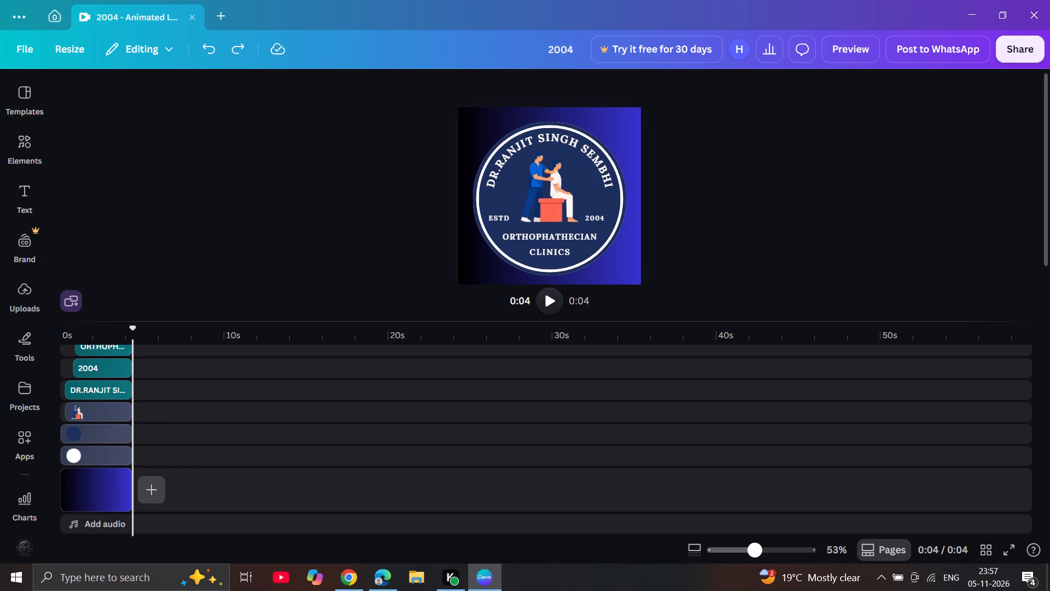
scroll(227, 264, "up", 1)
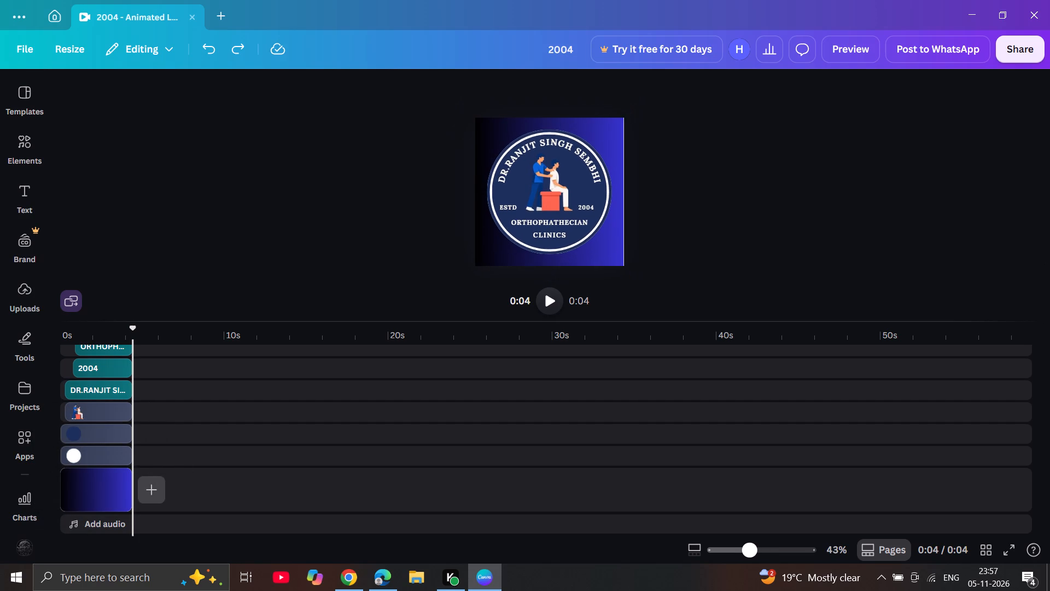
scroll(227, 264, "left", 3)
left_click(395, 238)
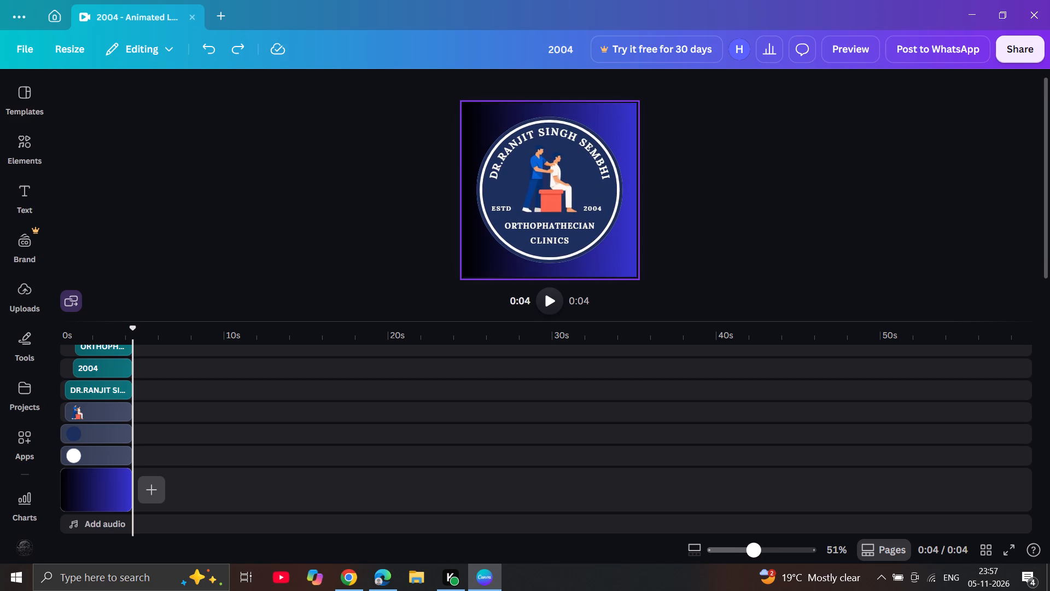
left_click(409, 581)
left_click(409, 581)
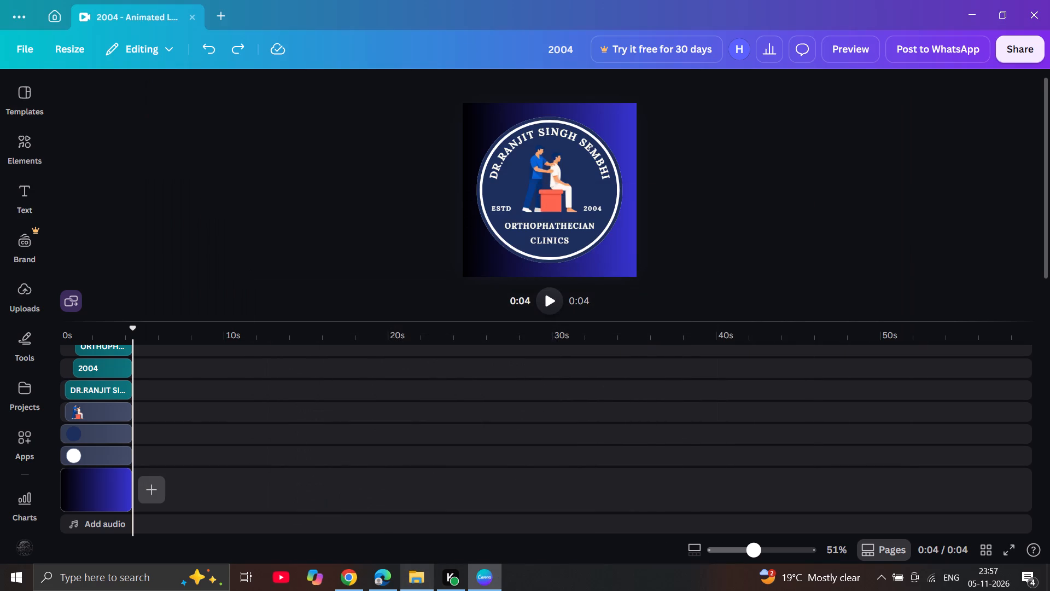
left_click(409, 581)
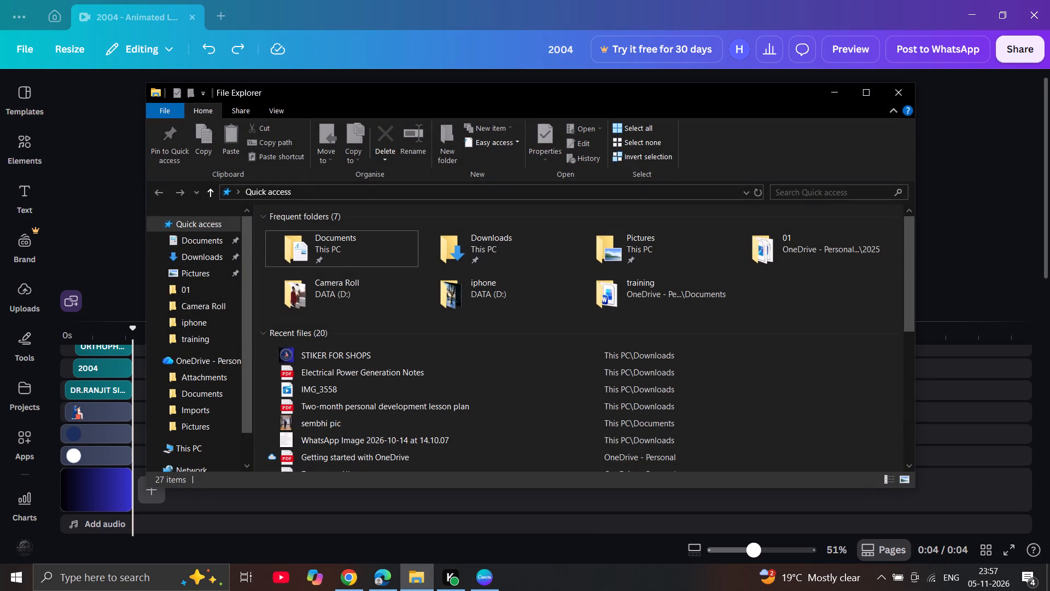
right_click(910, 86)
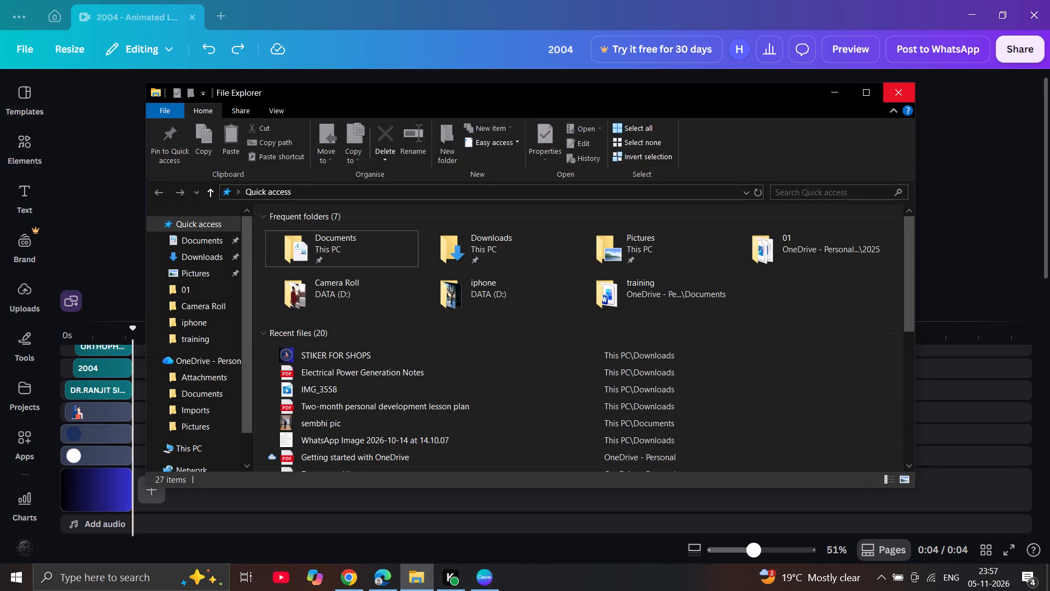
Close the File Explorer window and copy a private share link to the 2004 logo design.
left_click(905, 91)
left_click(1012, 55)
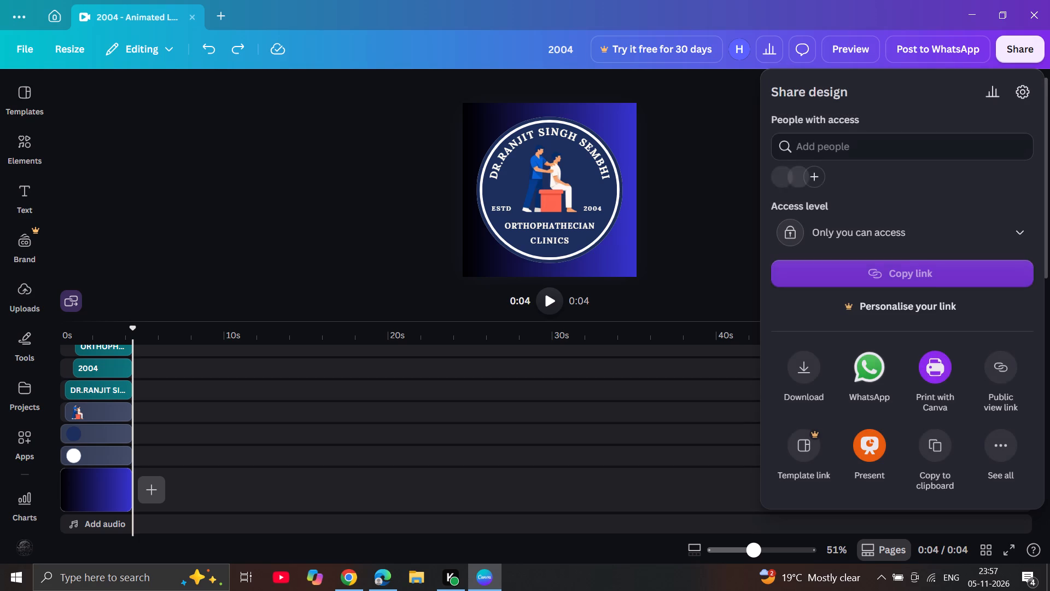
left_click(871, 273)
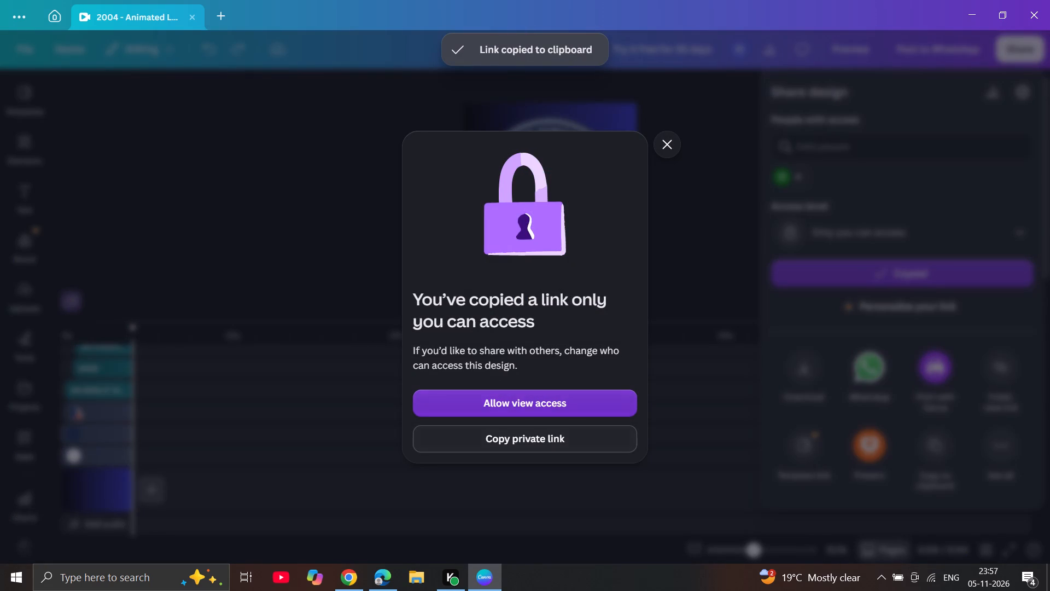
left_click(558, 441)
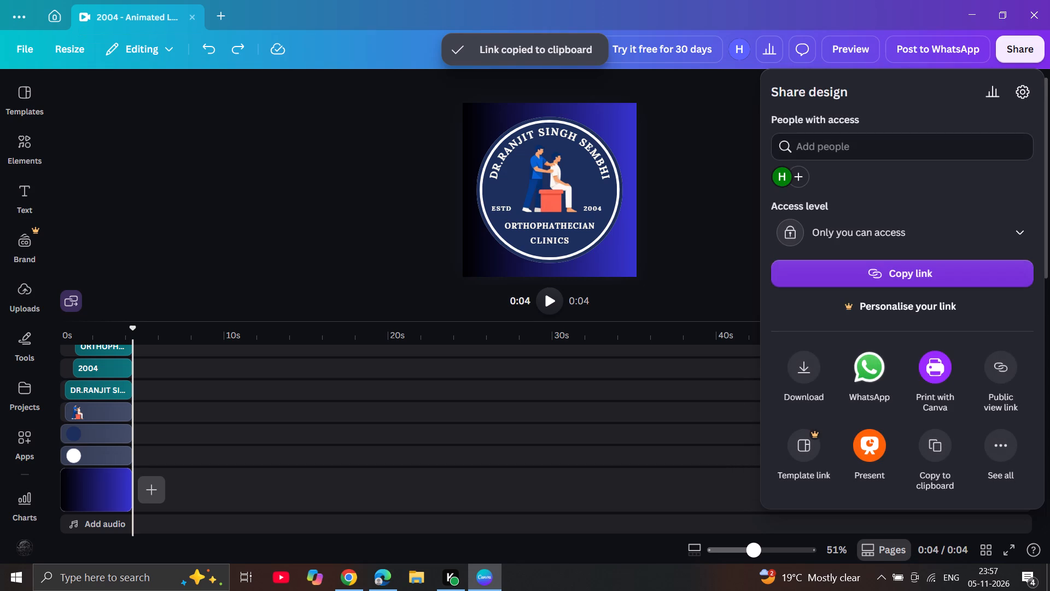
View the WhatsApp sharing option for the design and return to the general share options.
left_click(866, 365)
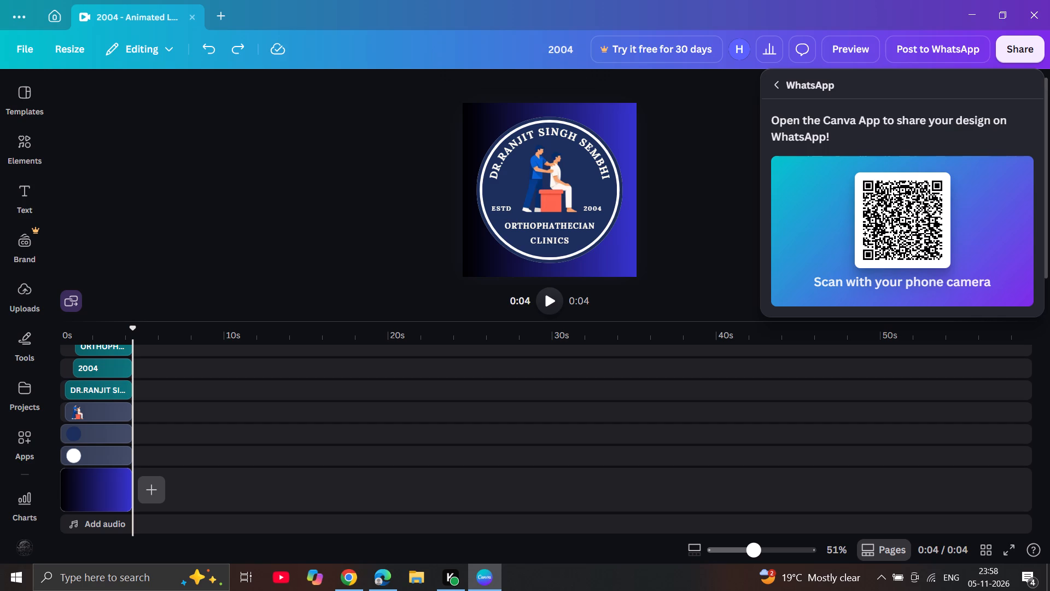
left_click(781, 88)
left_click(774, 85)
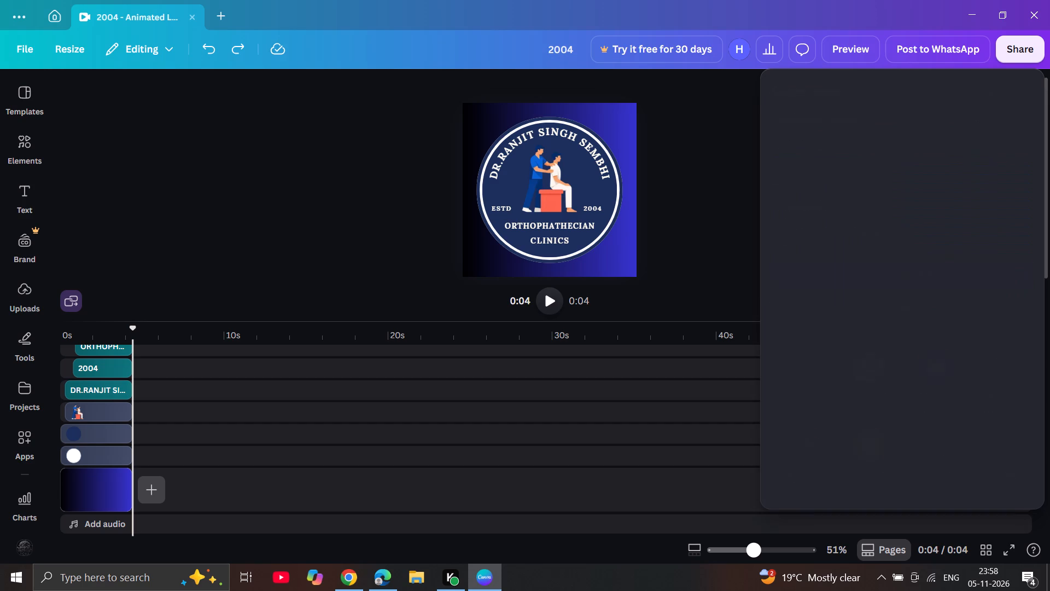
Copy the design's share link and allow view access for anyone with the link.
left_click(855, 269)
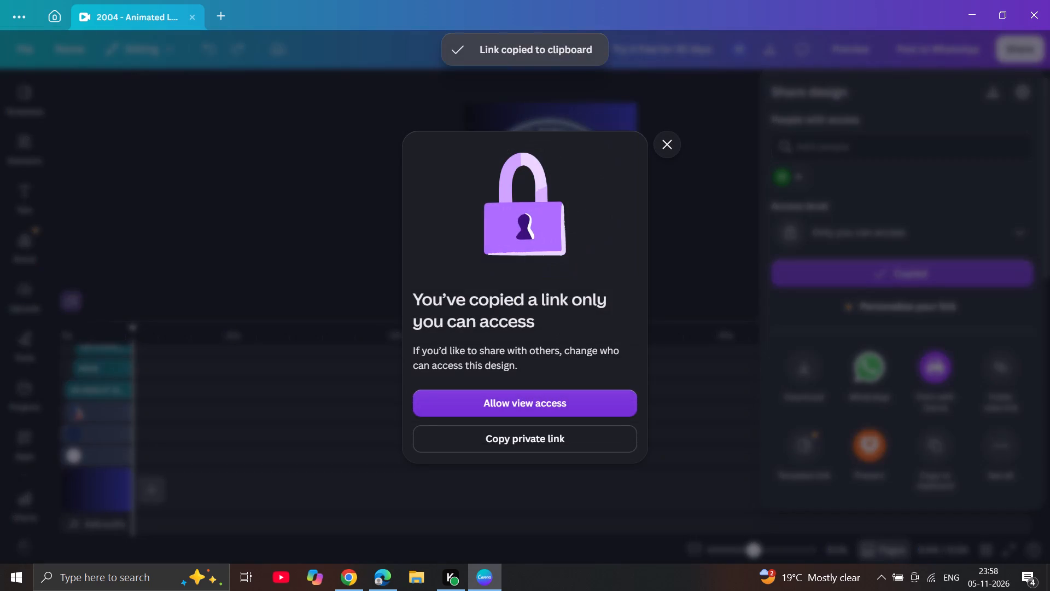
left_click(572, 403)
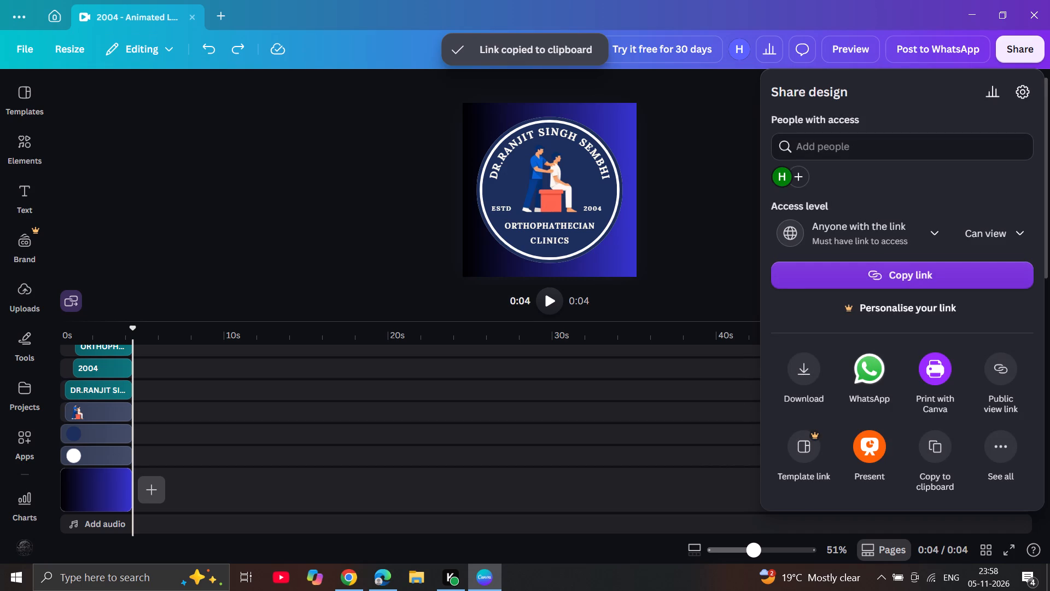
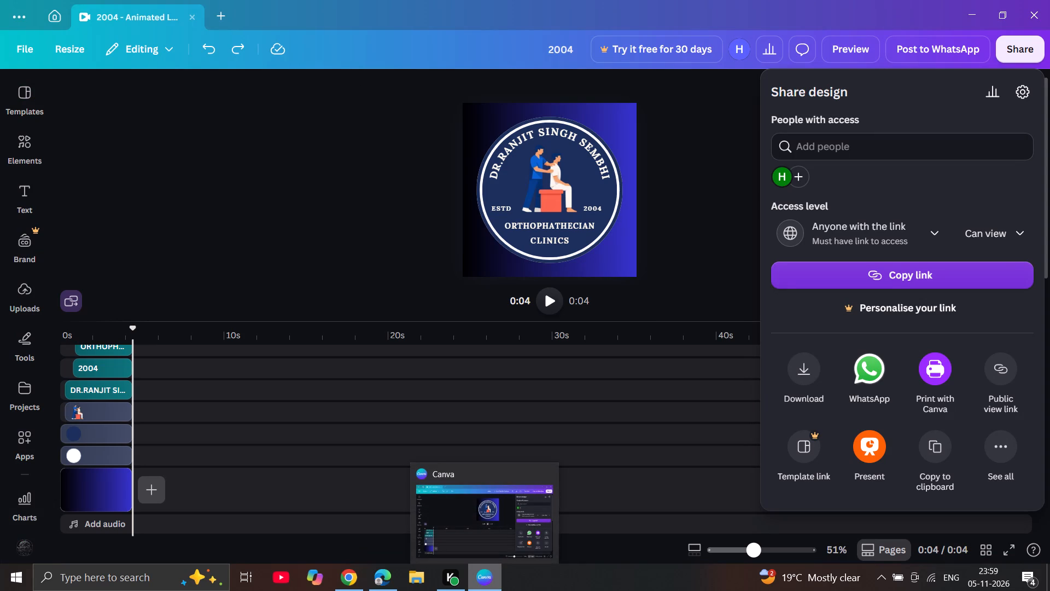
Open the full list of sharing and publishing options for the animated logo design.
left_click(549, 587)
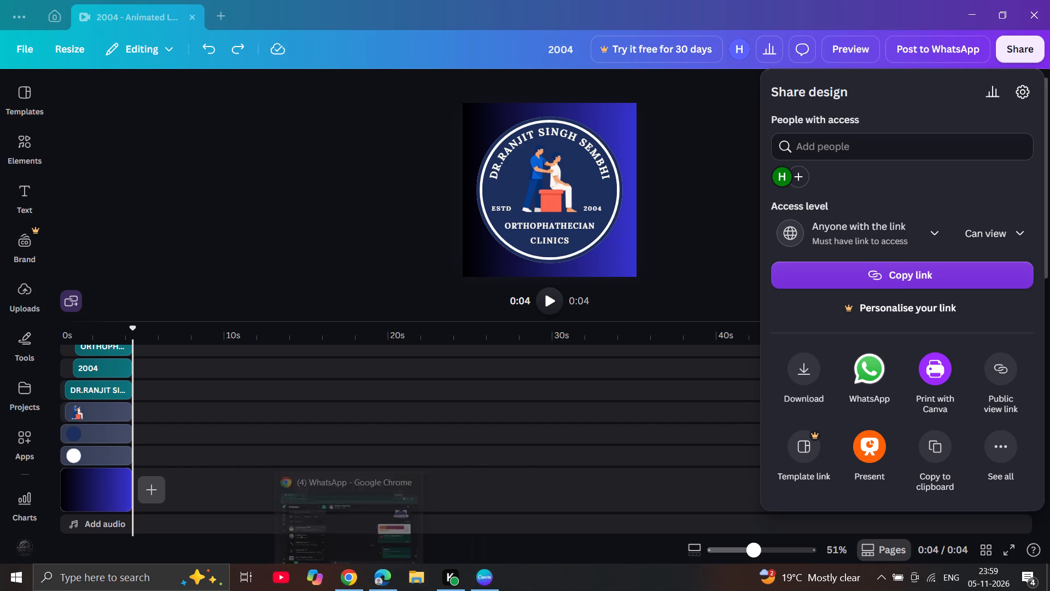
scroll(405, 449, "up", 2)
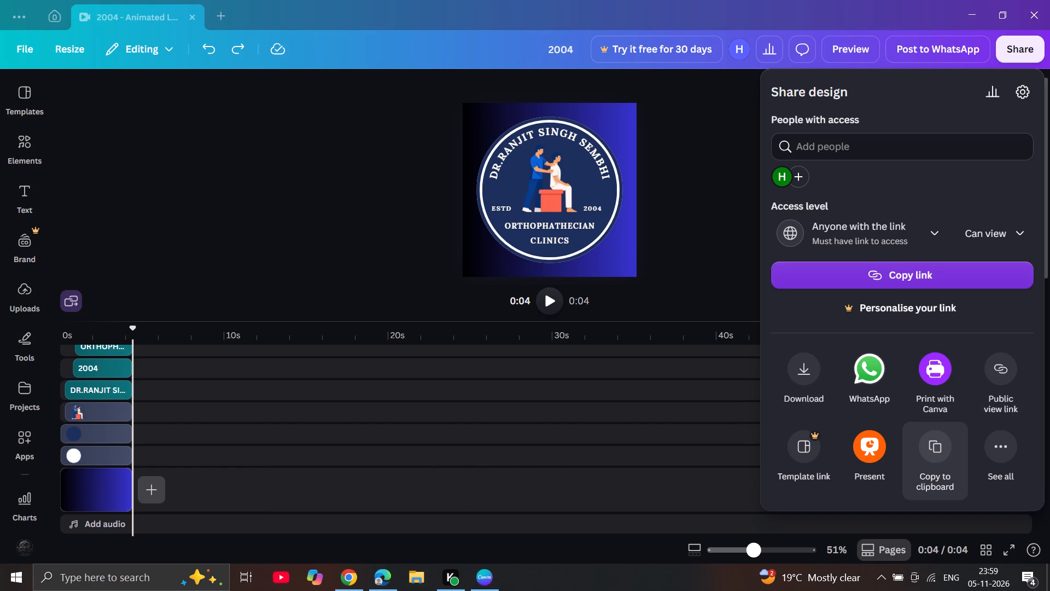
left_click(998, 453)
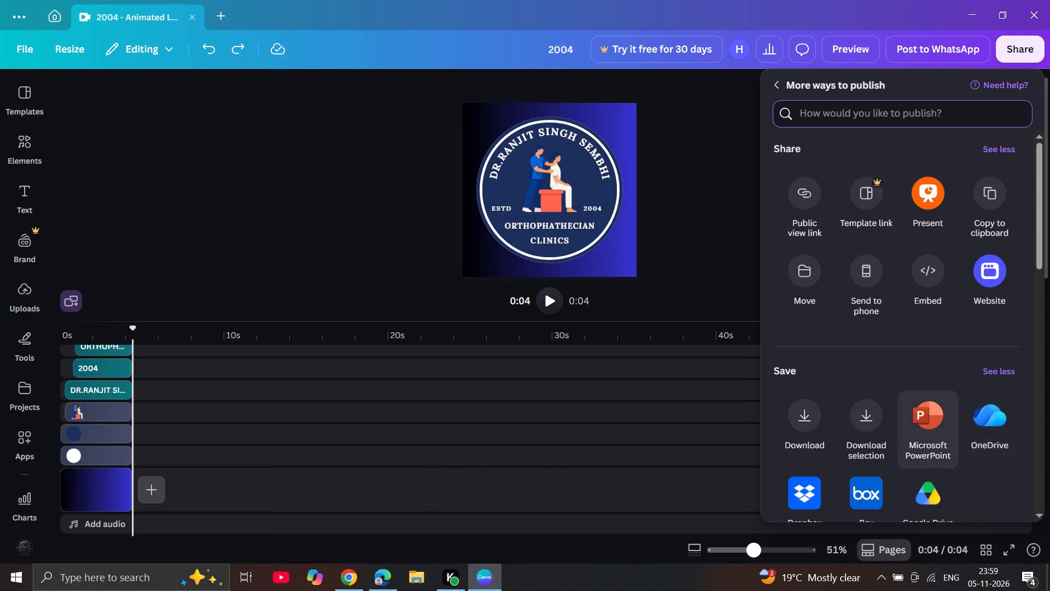
Look through the publishing options for sharing, saving, social media and messaging, and close the list.
scroll(924, 419, "down", 2)
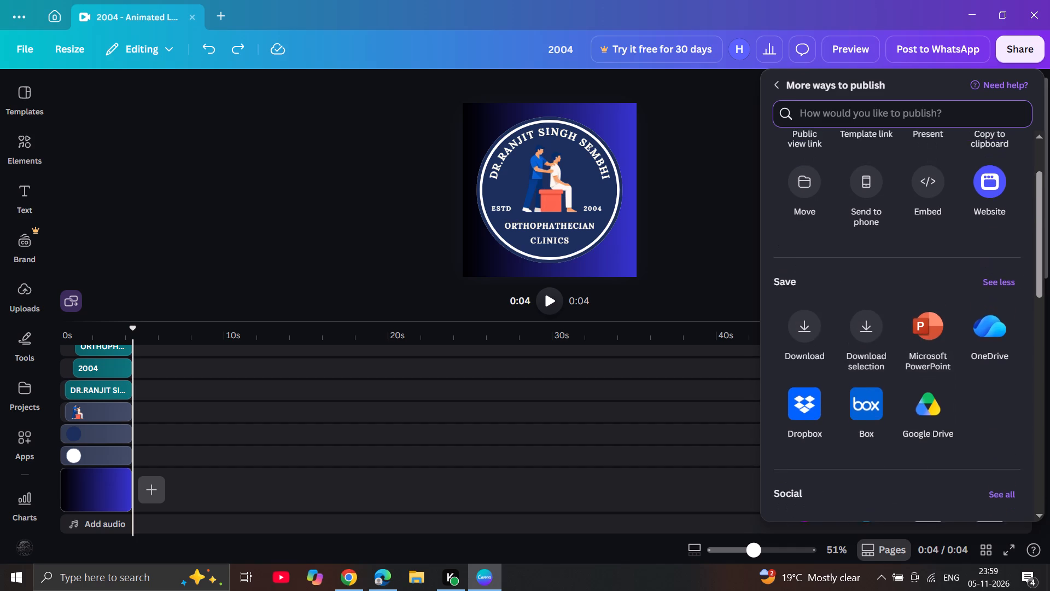
scroll(924, 419, "down", 4)
scroll(924, 419, "left", 1)
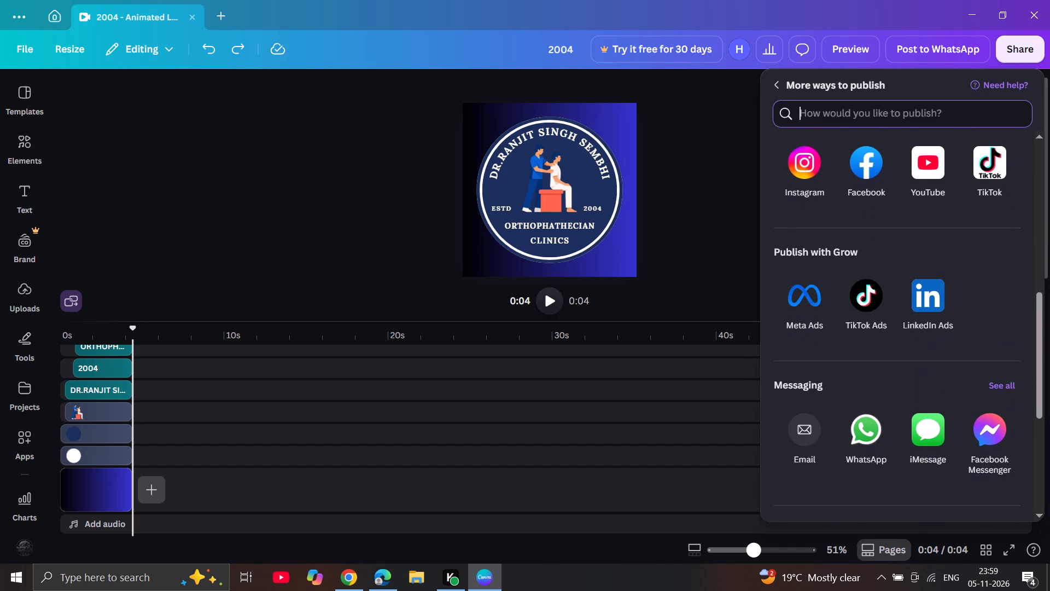
scroll(924, 419, "left", 2)
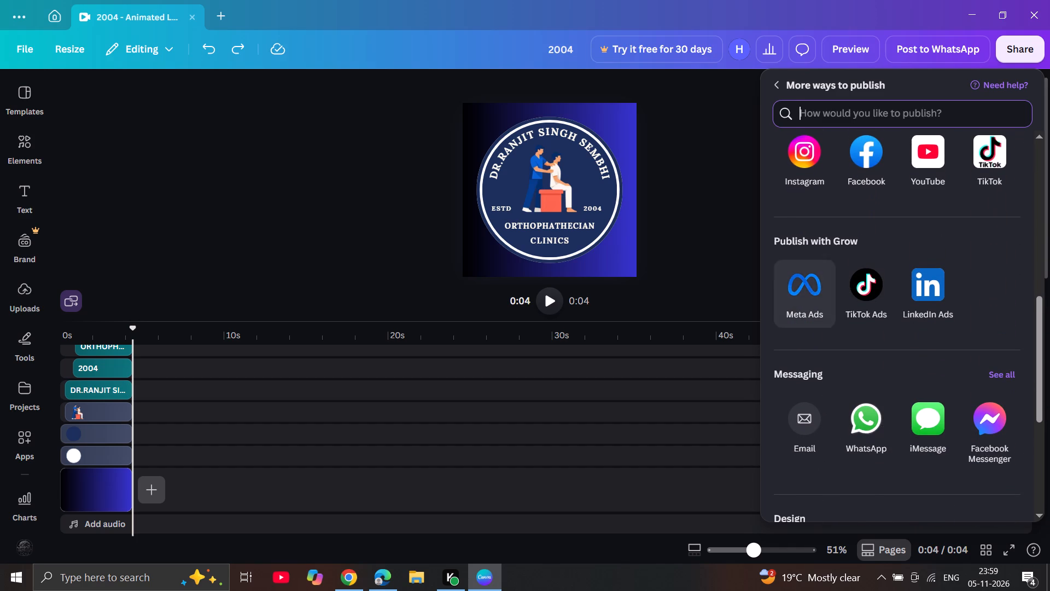
left_click_drag(794, 284, 732, 277)
left_click(732, 277)
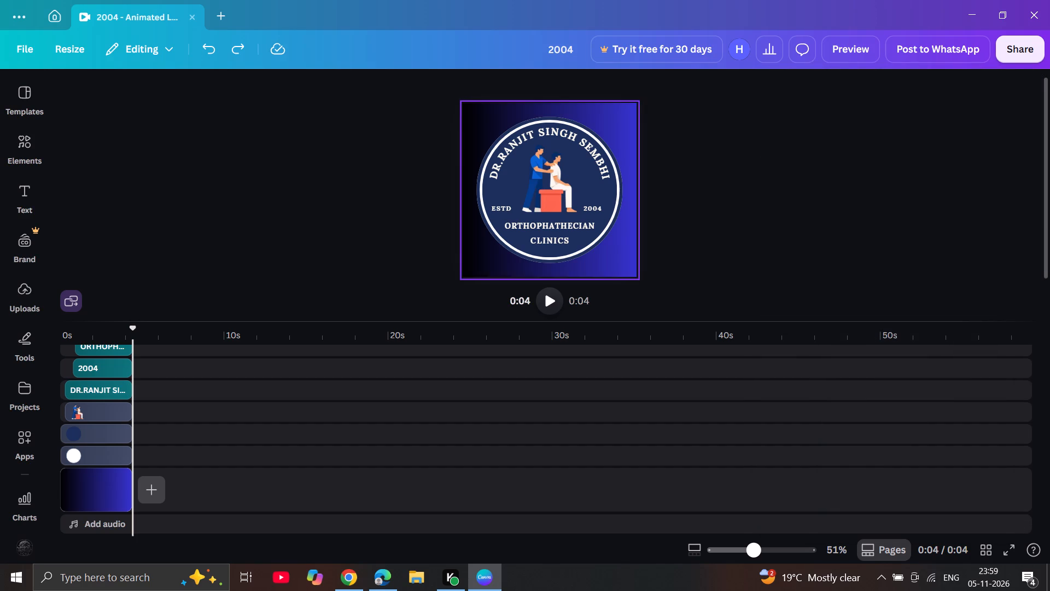
Replace the word ORTHOPHATHECIAN above CLINICS in the logo with ACCUPRESSURE.
left_click(575, 226)
left_click(588, 226)
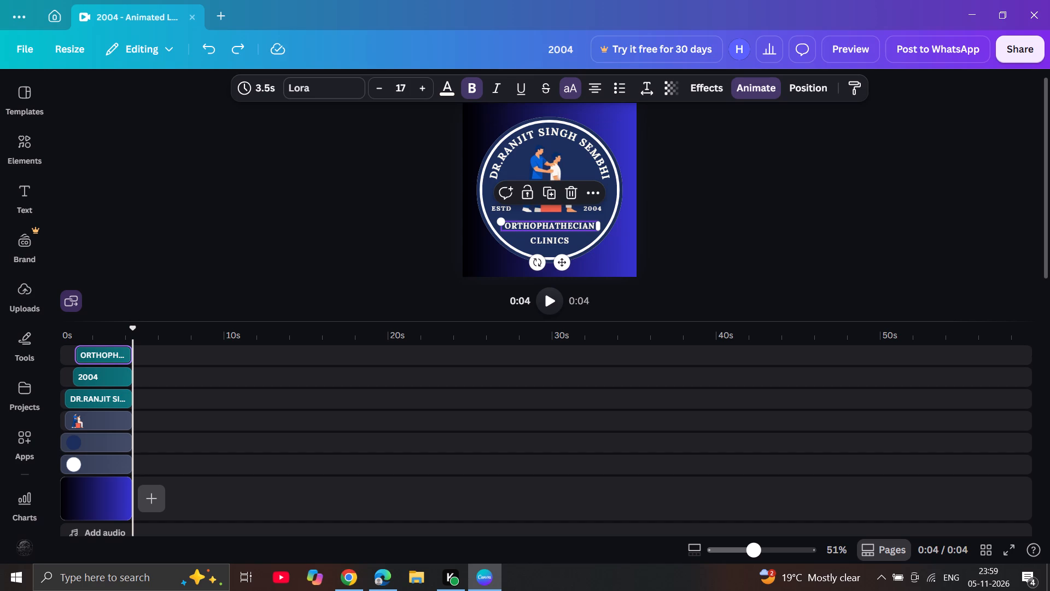
left_click(594, 226)
key("BackSpace")
key("BackSpace")
key("BackSpace")
key("BackSpace")
key("BackSpace")
key("BackSpace")
key("BackSpace")
key("BackSpace")
key("BackSpace")
key("BackSpace")
key("BackSpace")
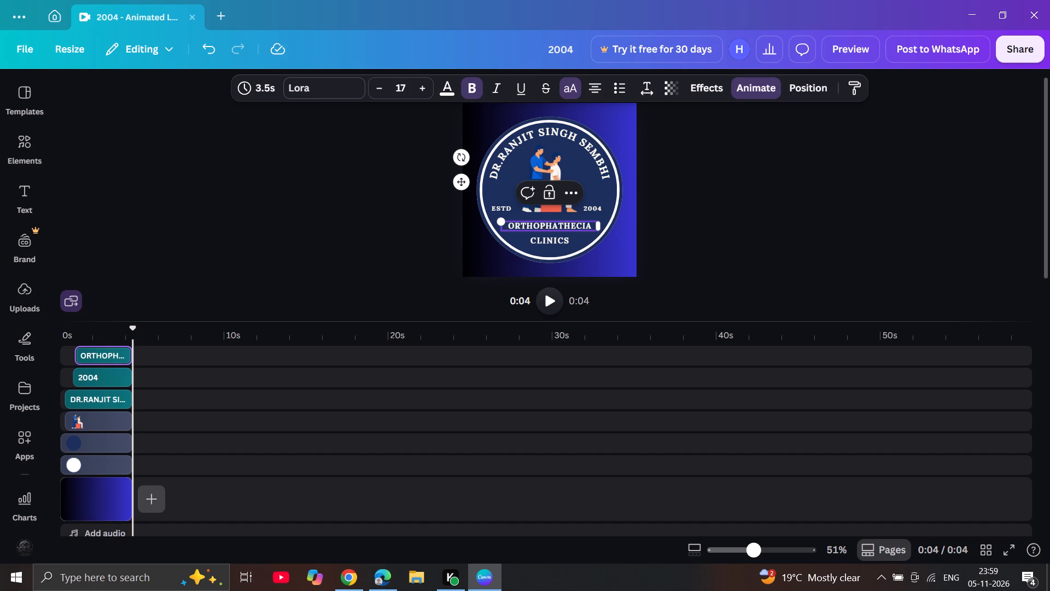
key("BackSpace")
key("BackSpace")
key("BackSpace")
key("BackSpace")
type("ACCUPRESSURE")
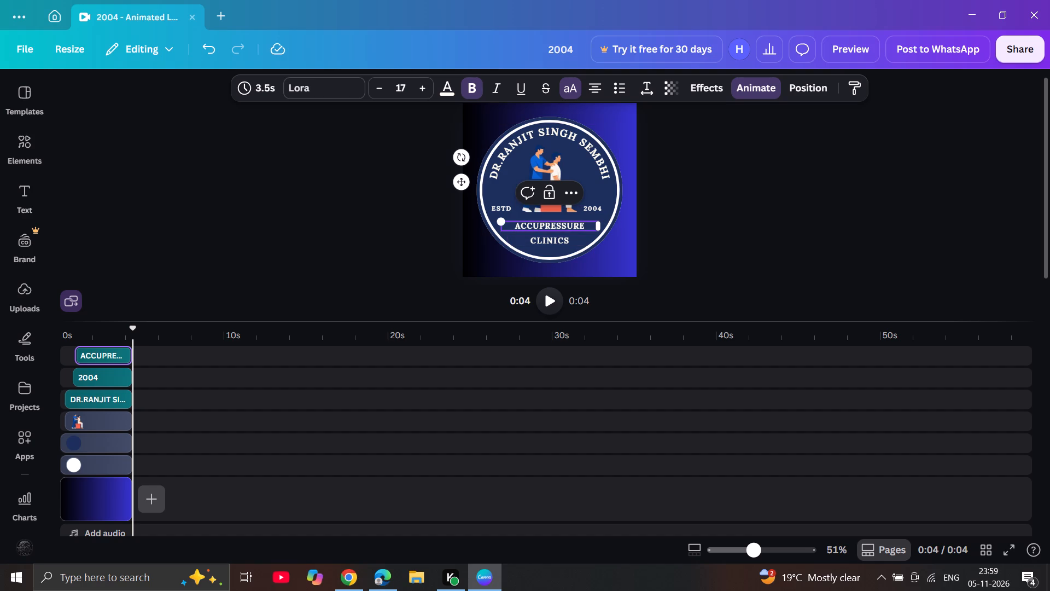
Enlarge the ACCUPRESSURE text to about size 20.7 and centre it in the badge, between the illustration and CLINICS.
left_click_drag(500, 222, 492, 217)
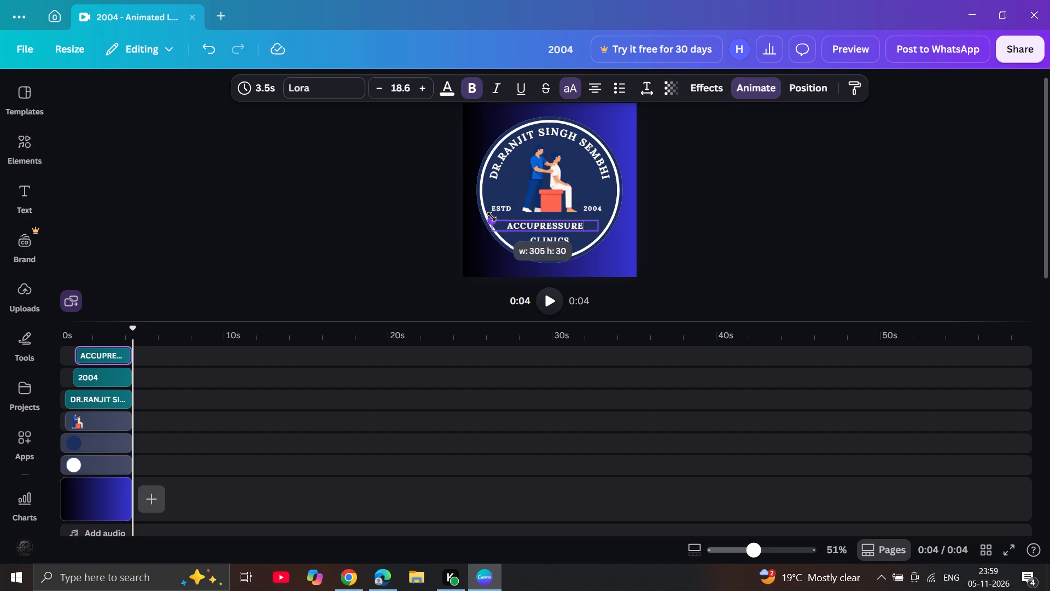
left_click_drag(492, 217, 480, 212)
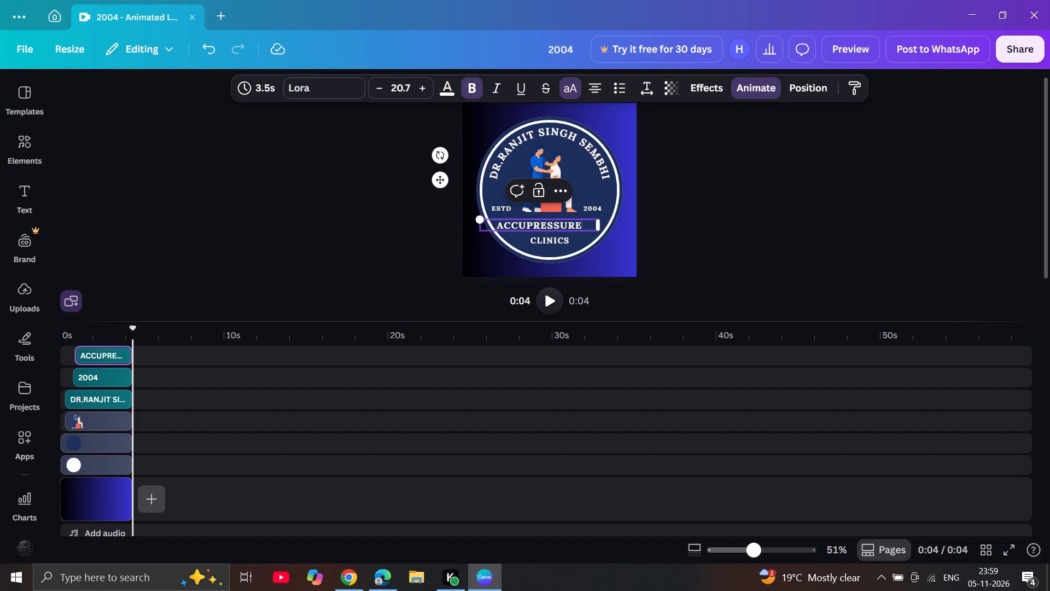
left_click_drag(554, 218, 562, 219)
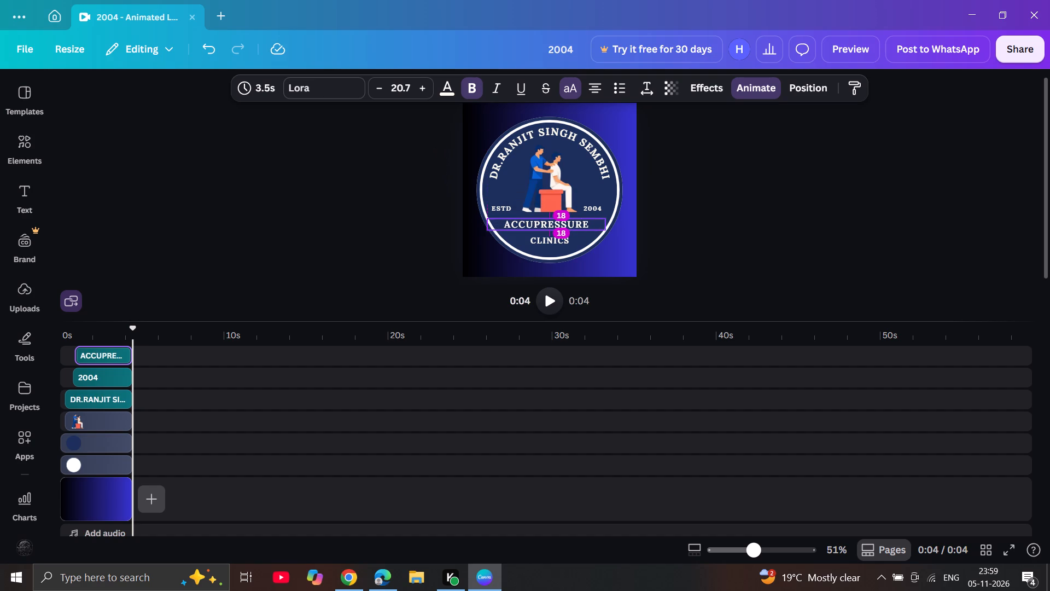
left_click_drag(562, 219, 563, 219)
left_click(706, 199)
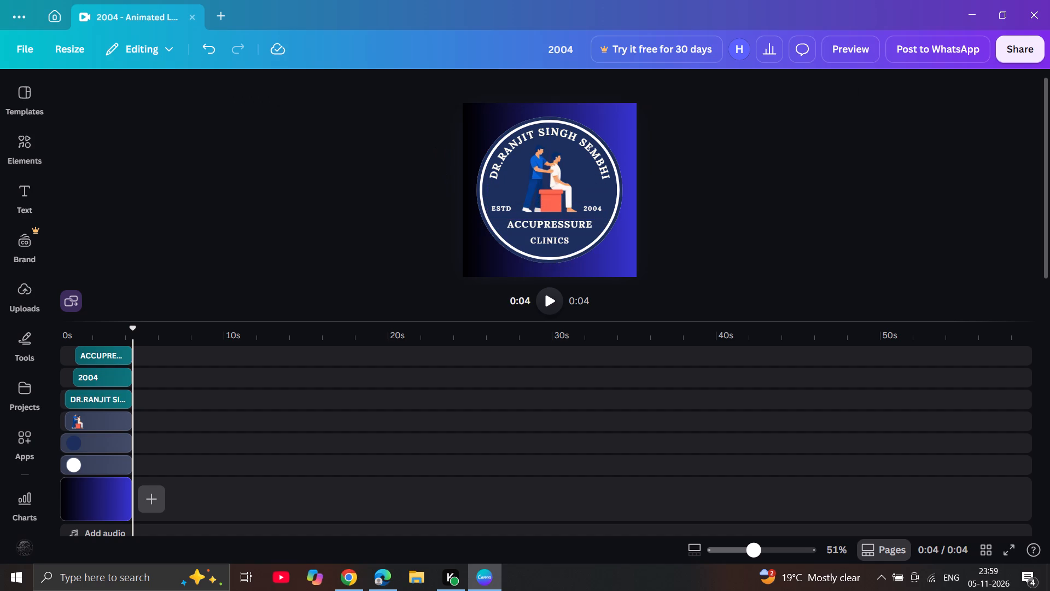
Move the CLINICS text up slightly so it sits closer beneath ACCUPRESSURE.
left_click_drag(555, 242, 554, 241)
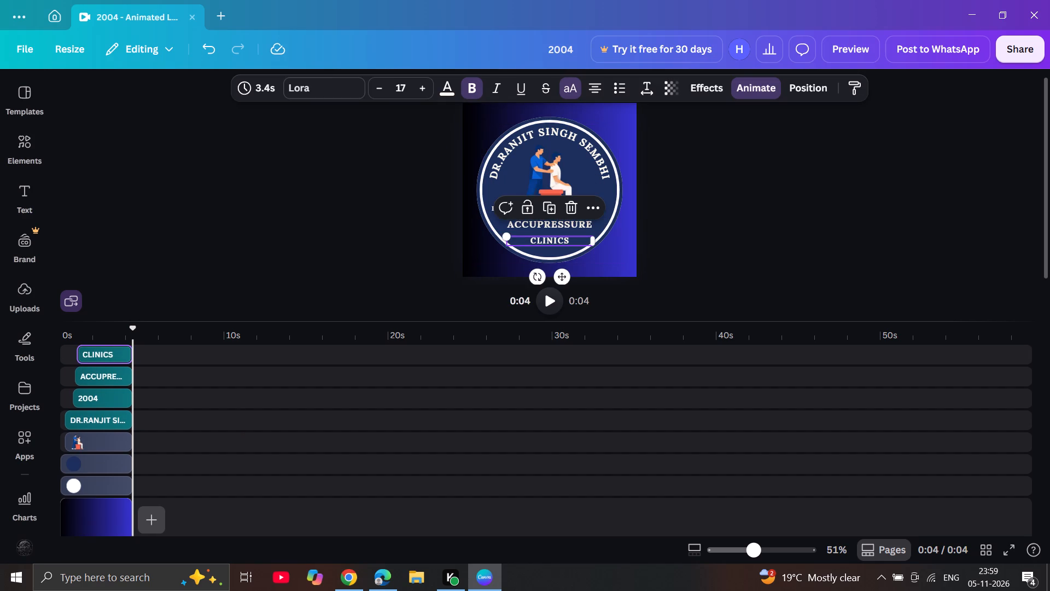
left_click_drag(554, 241, 553, 236)
left_click(722, 196)
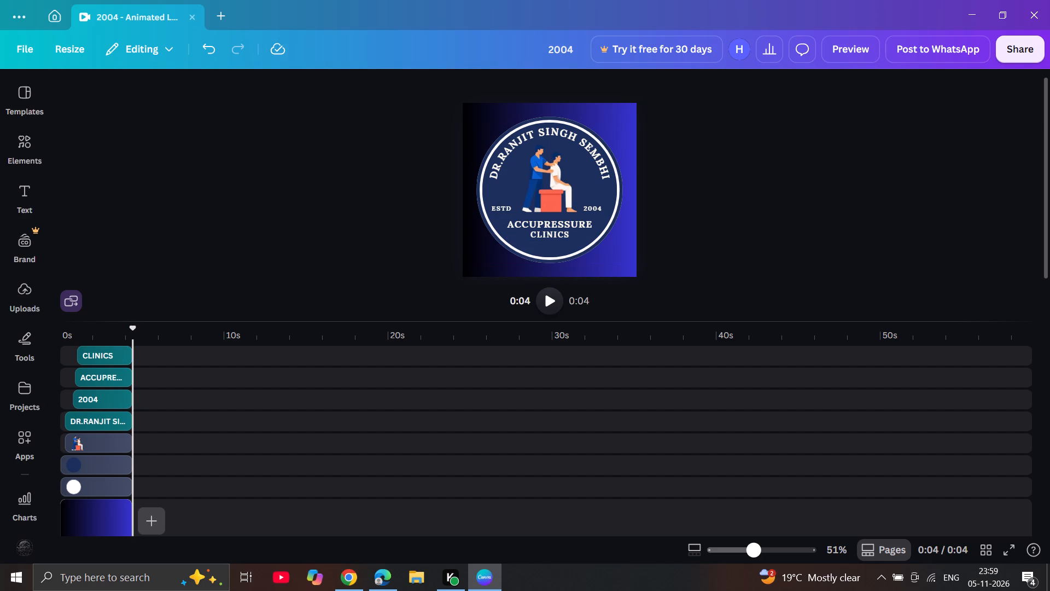
Play the logo animation with the revised text in the editor.
left_click(559, 301)
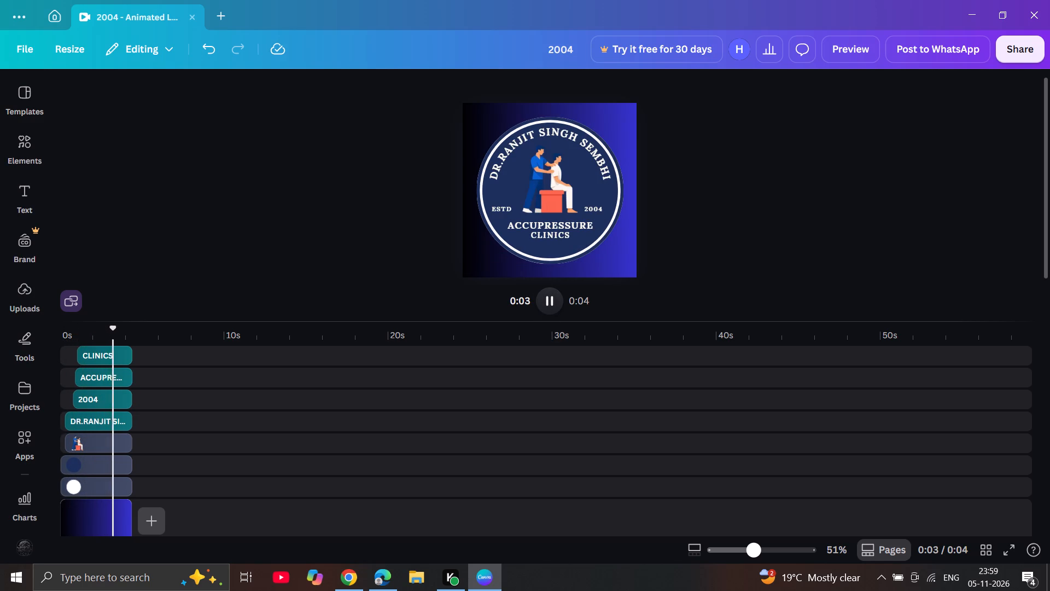
Check the design's save status and close the status pop-up.
left_click(277, 47)
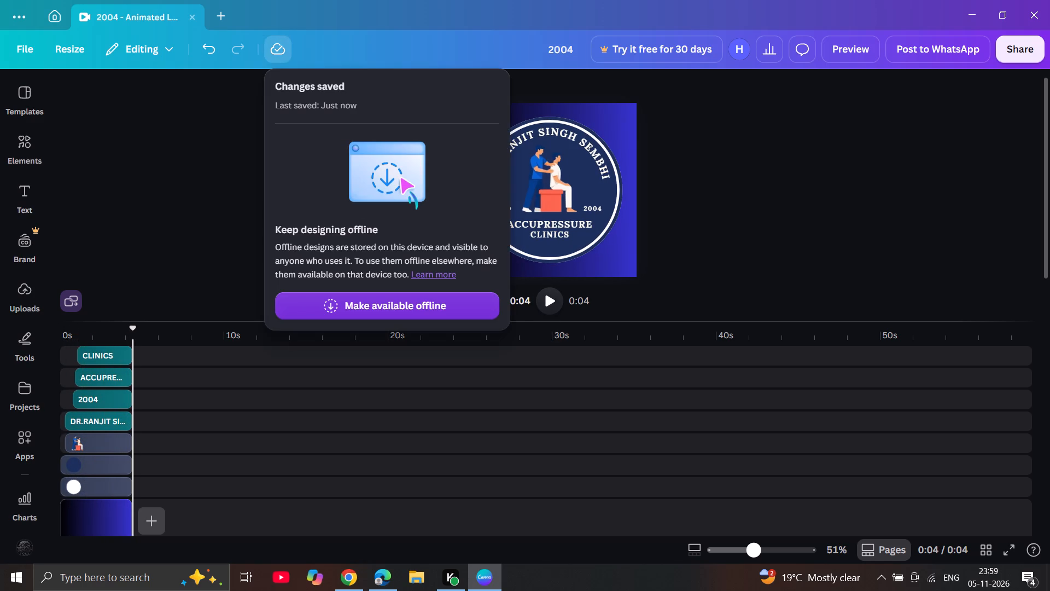
left_click(149, 195)
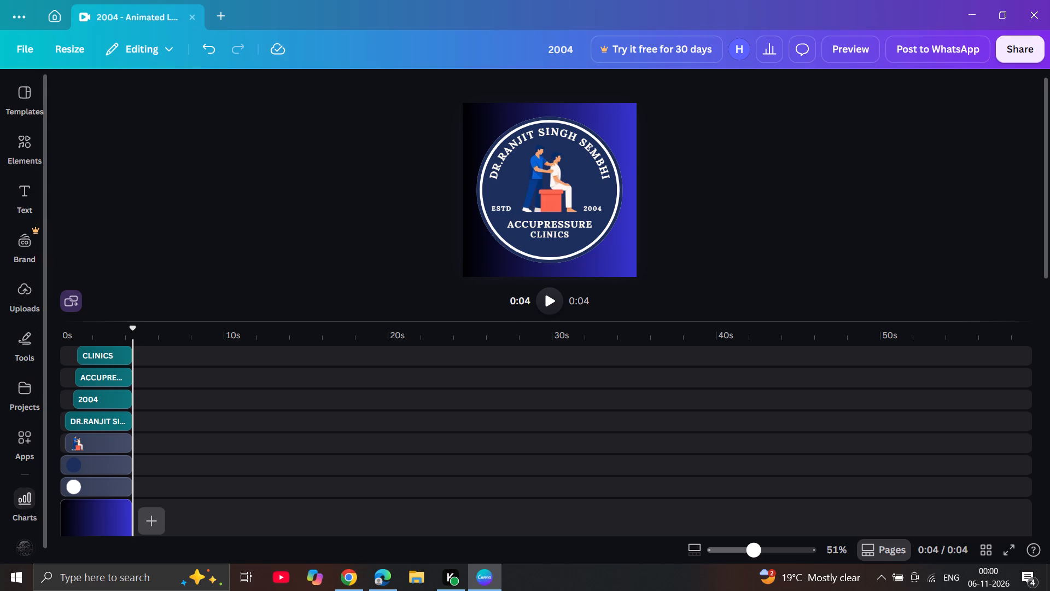
scroll(21, 542, "down", 3)
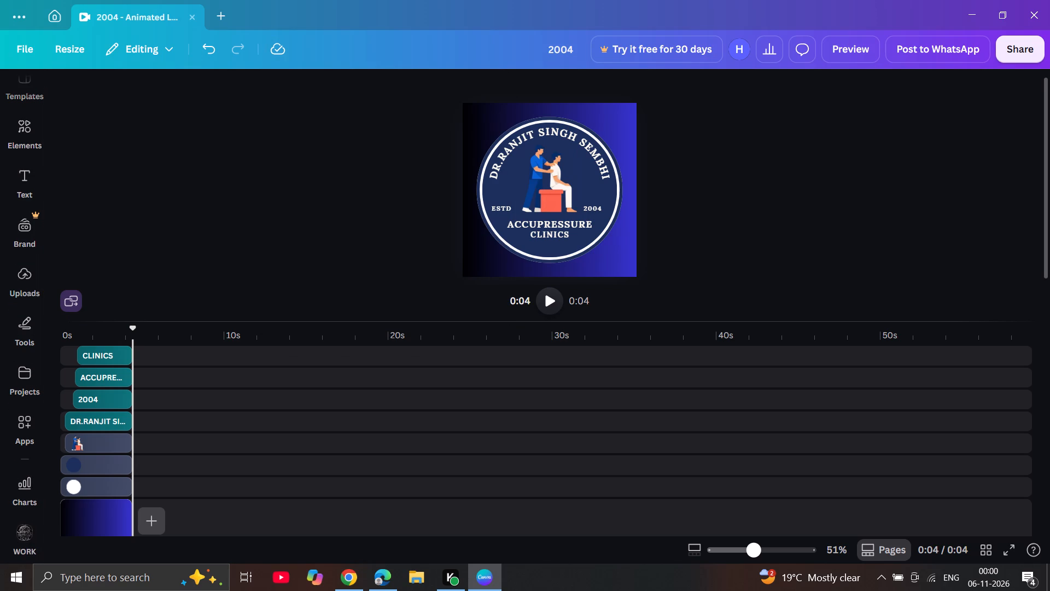
Open the design's download settings and choose GIF as the file type.
left_click(16, 54)
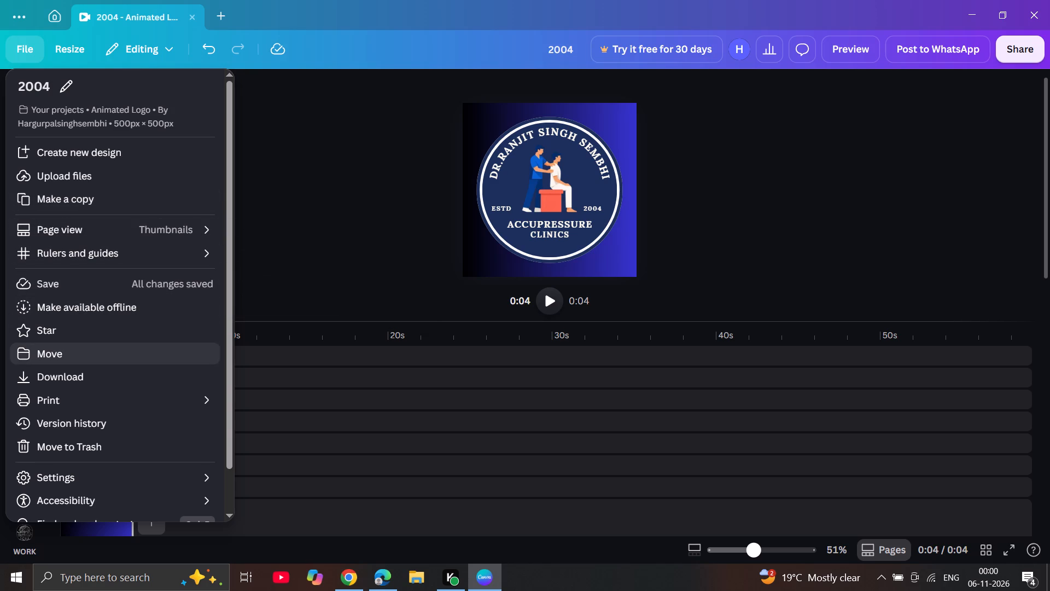
left_click(118, 375)
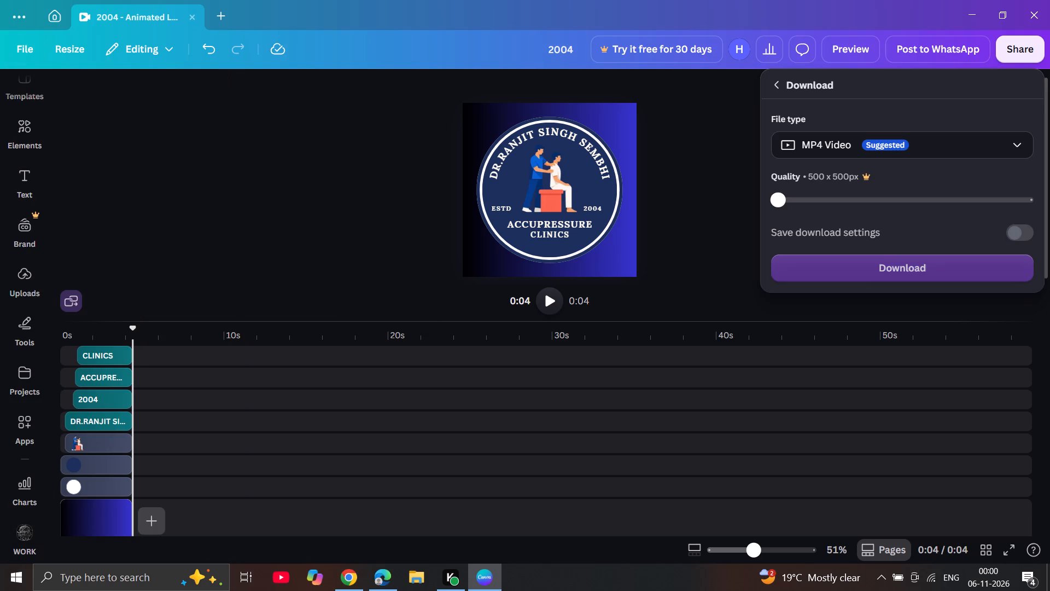
left_click(907, 150)
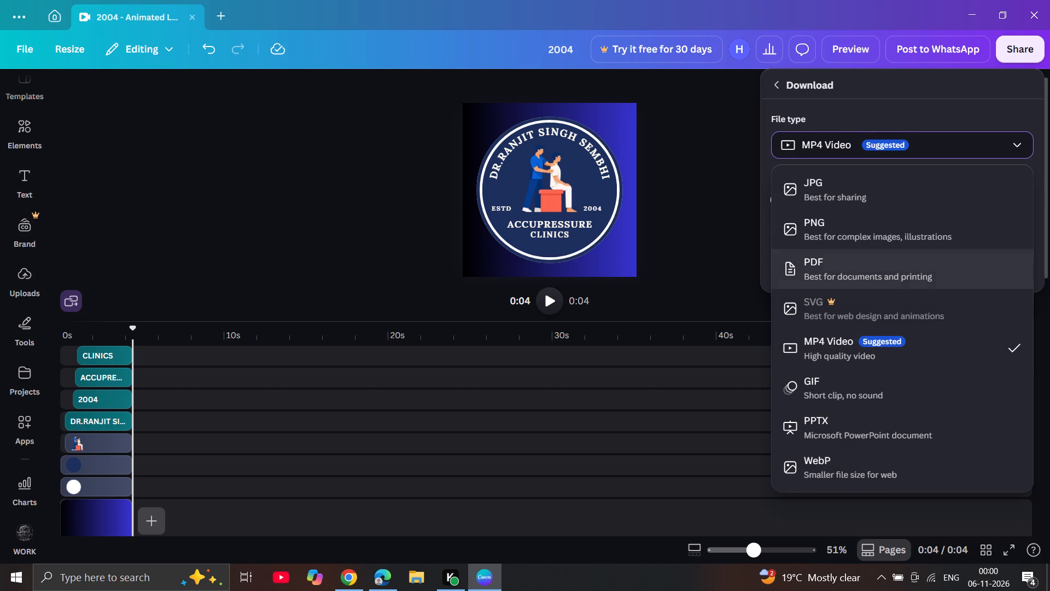
left_click(854, 380)
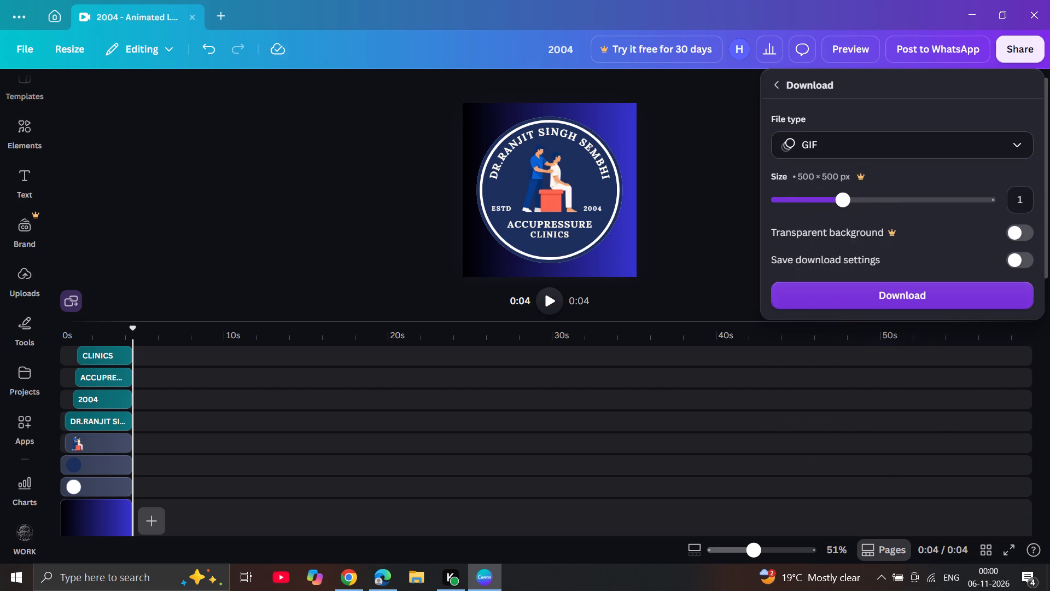
Download the logo animation as a GIF and save it as 2004 in the Downloads folder.
left_click(909, 295)
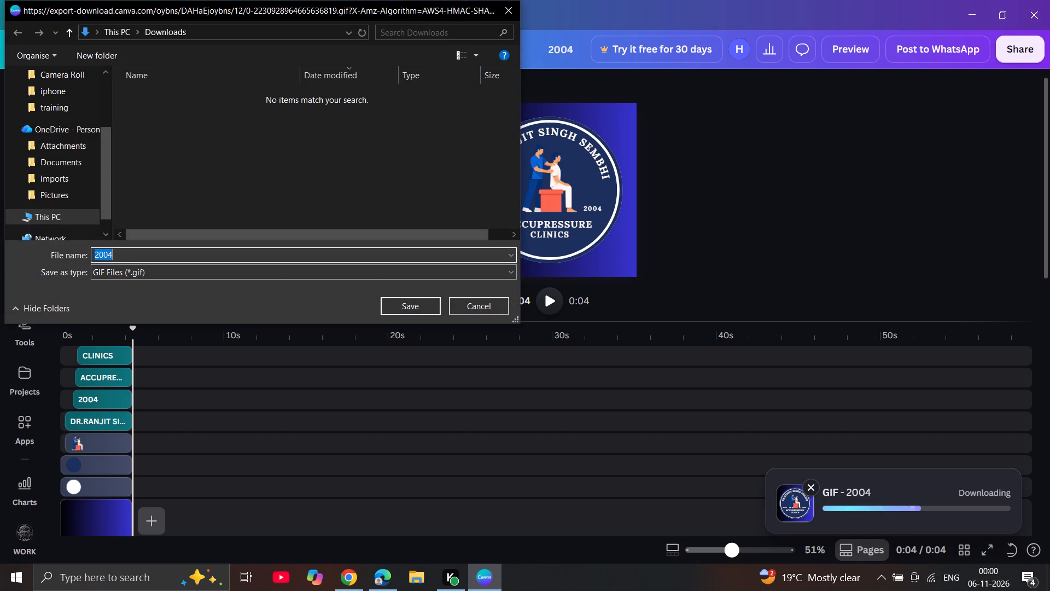
key("Return")
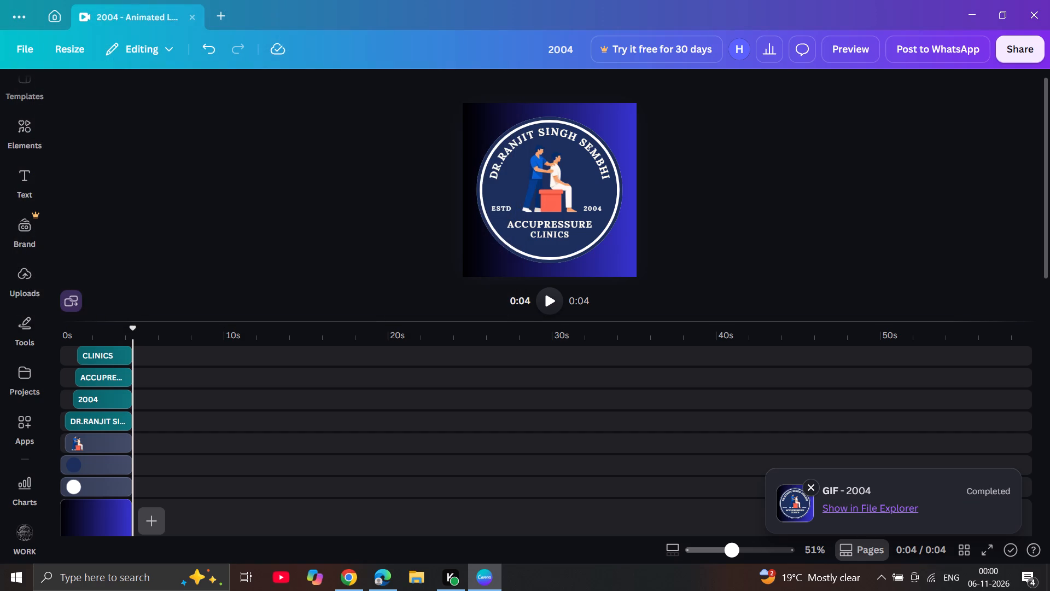
Switch to File Explorer, try to open the downloaded 2004 GIF from the recent files, and copy the file.
double_click(405, 580)
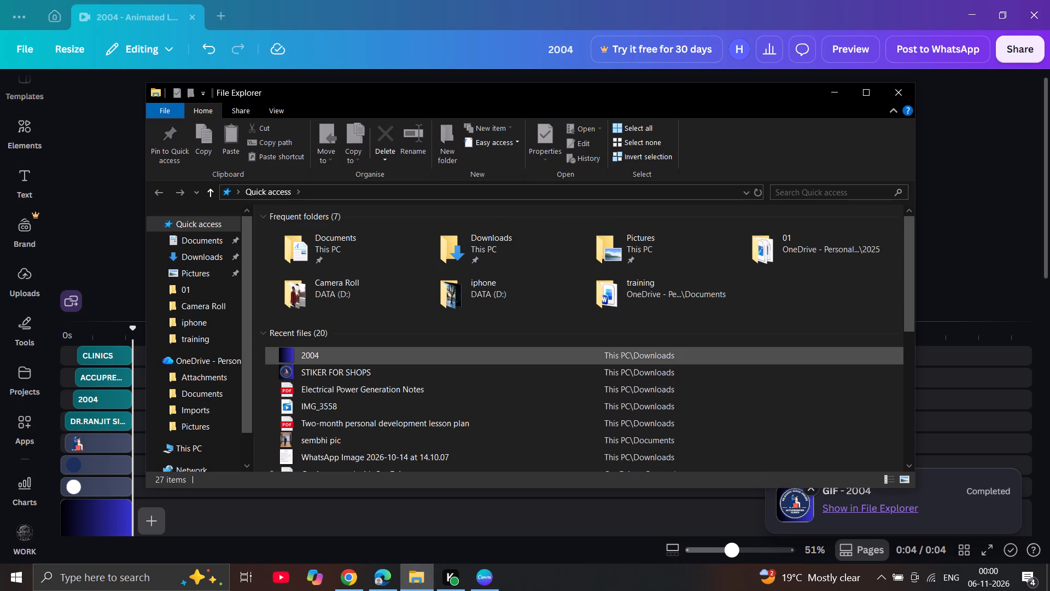
double_click(385, 351)
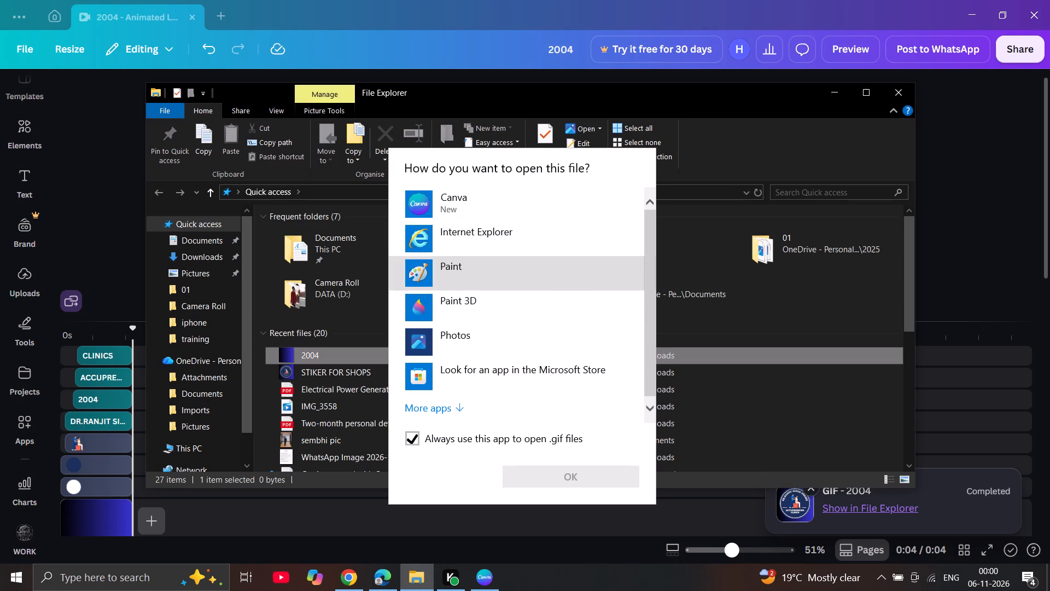
left_click(706, 288)
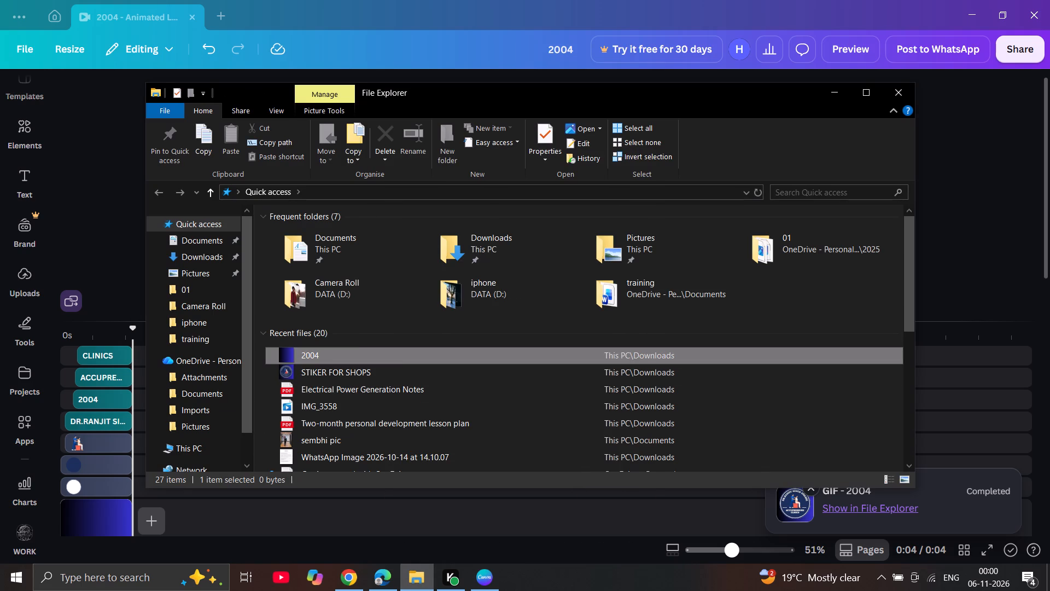
right_click(500, 352)
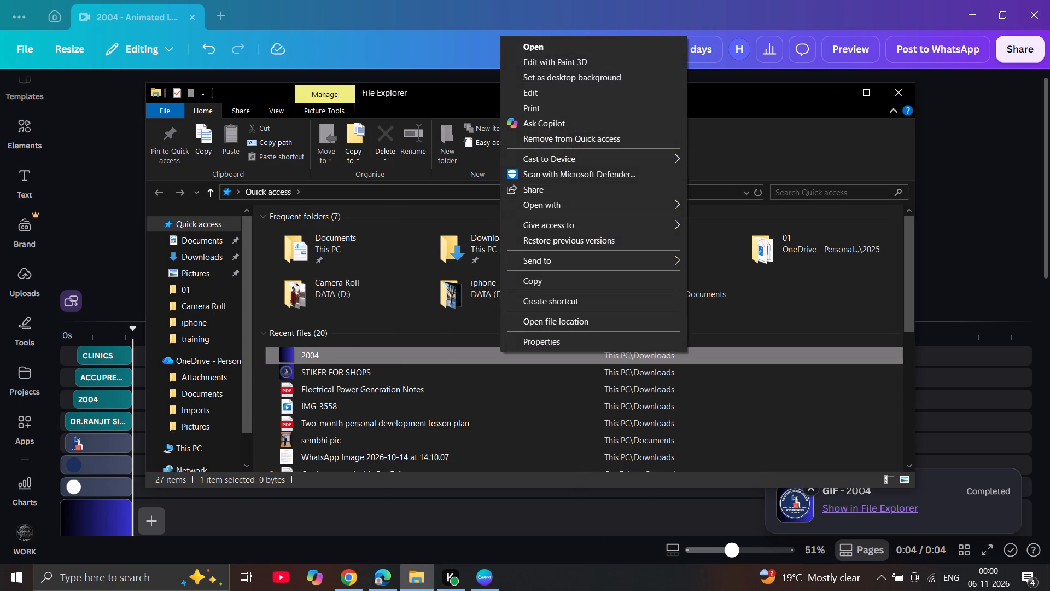
left_click(555, 280)
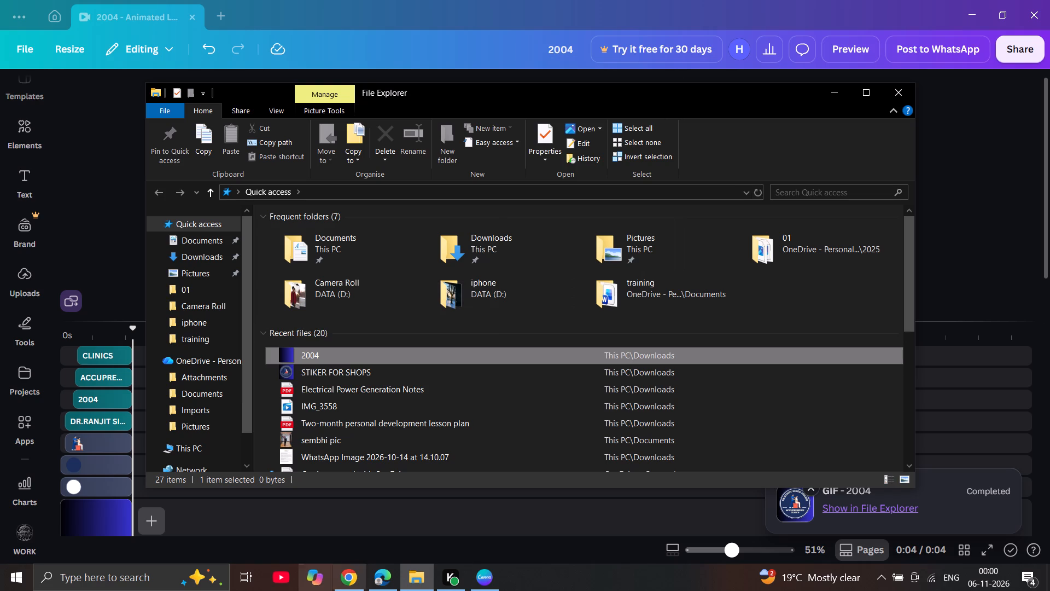